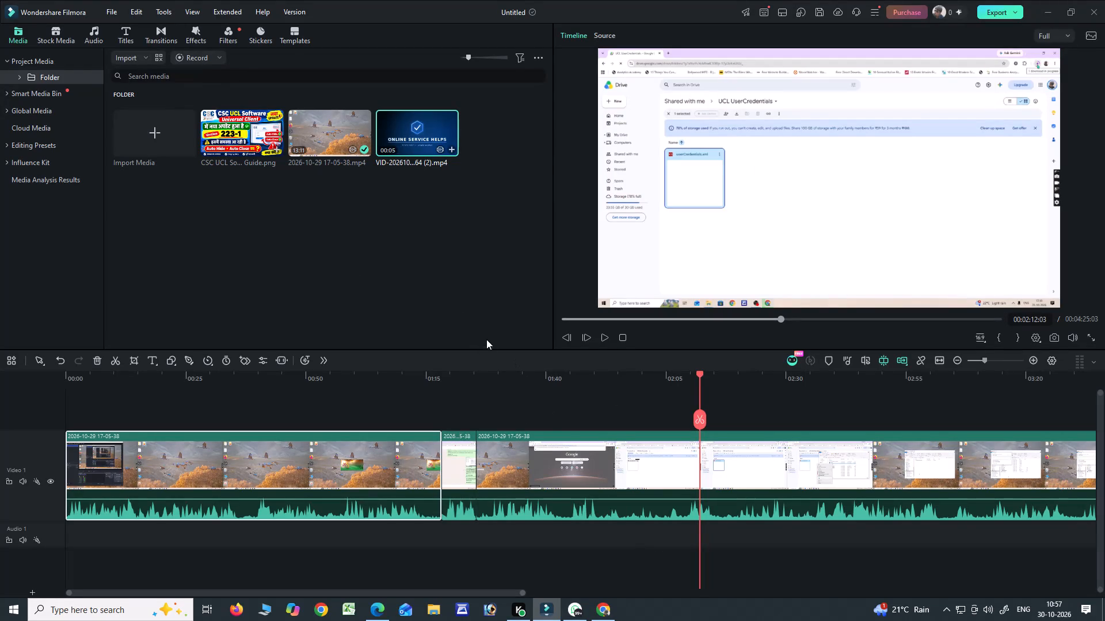
Place the CSC UCL guide image on a new track above the main video, at the very start of the timeline.
drag(256, 135, 222, 245)
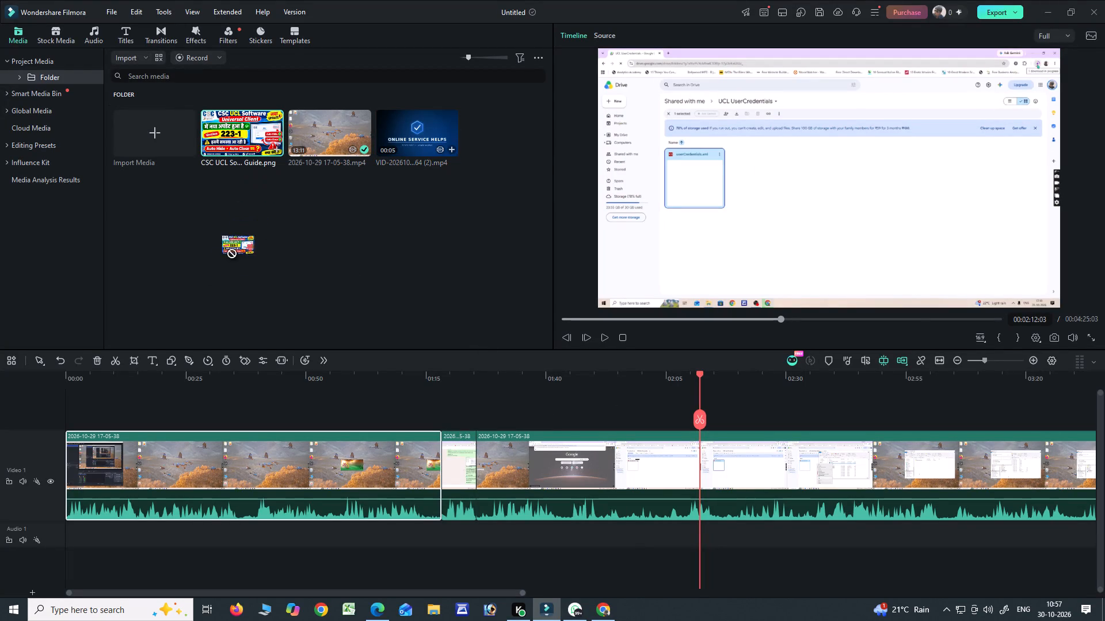
drag(222, 245, 127, 398)
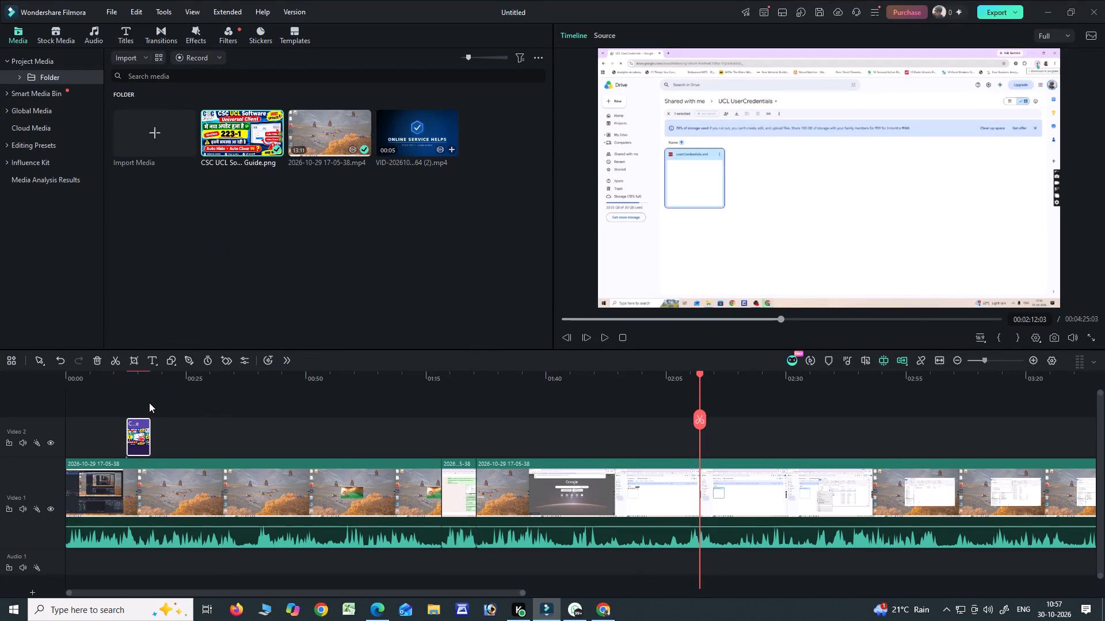
drag(134, 431, 79, 433)
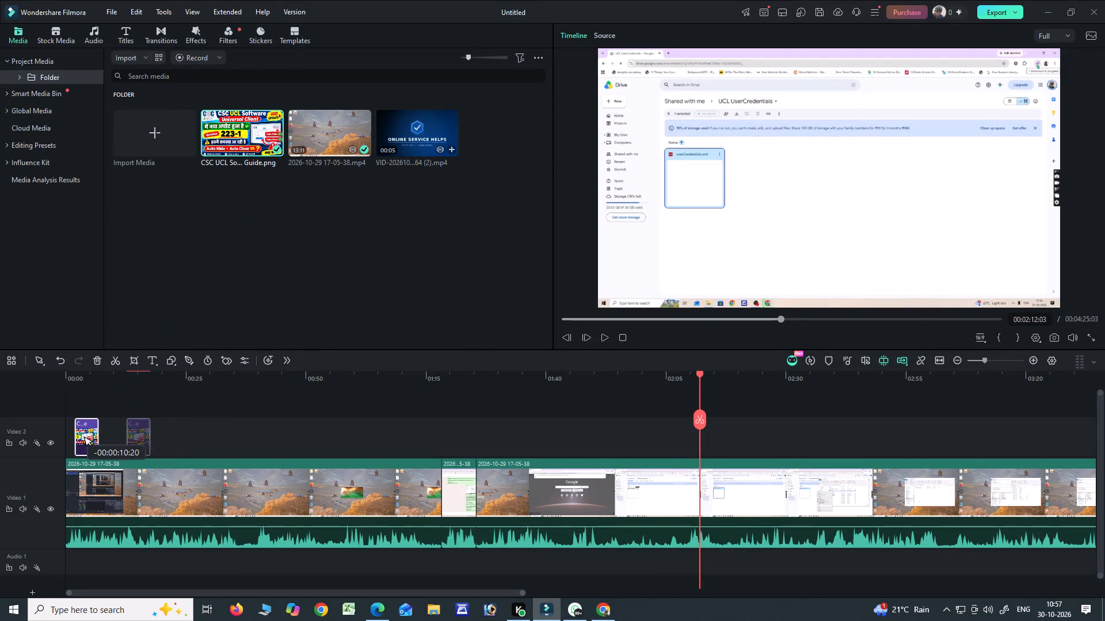
drag(79, 433, 73, 433)
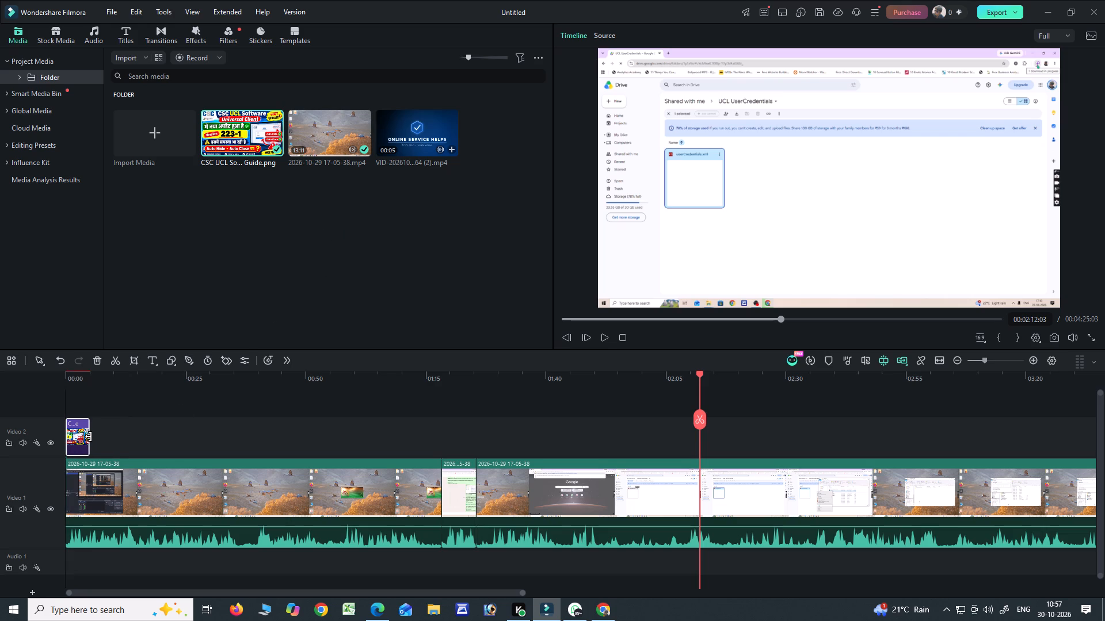
Play the timeline from the beginning and examine the section around 30 seconds for a suitable cut point.
drag(702, 375, 626, 386)
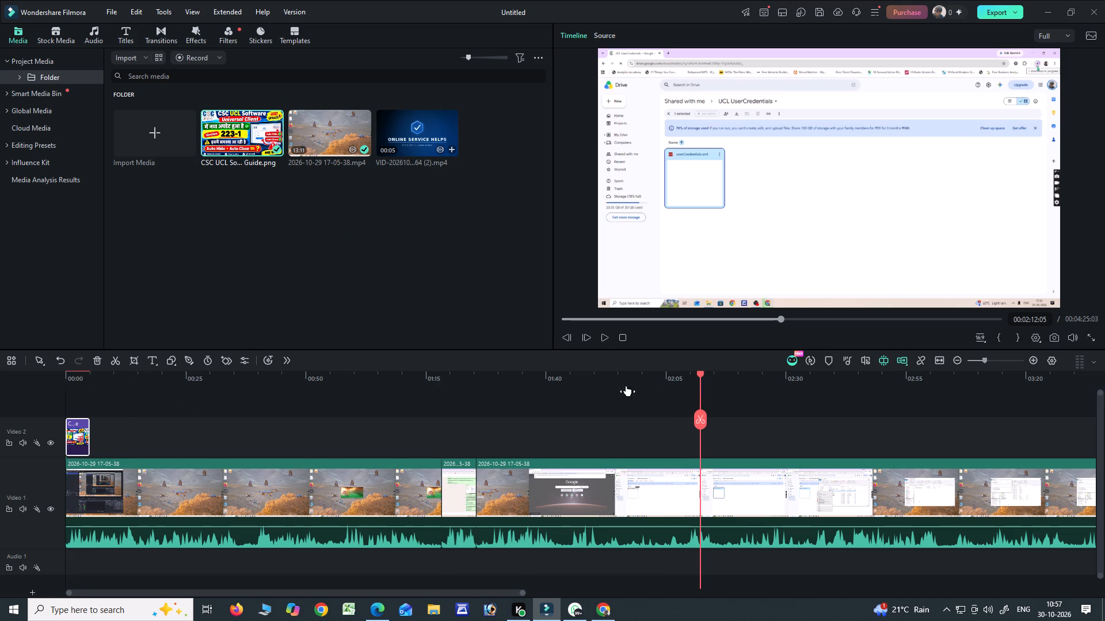
drag(626, 386, 17, 397)
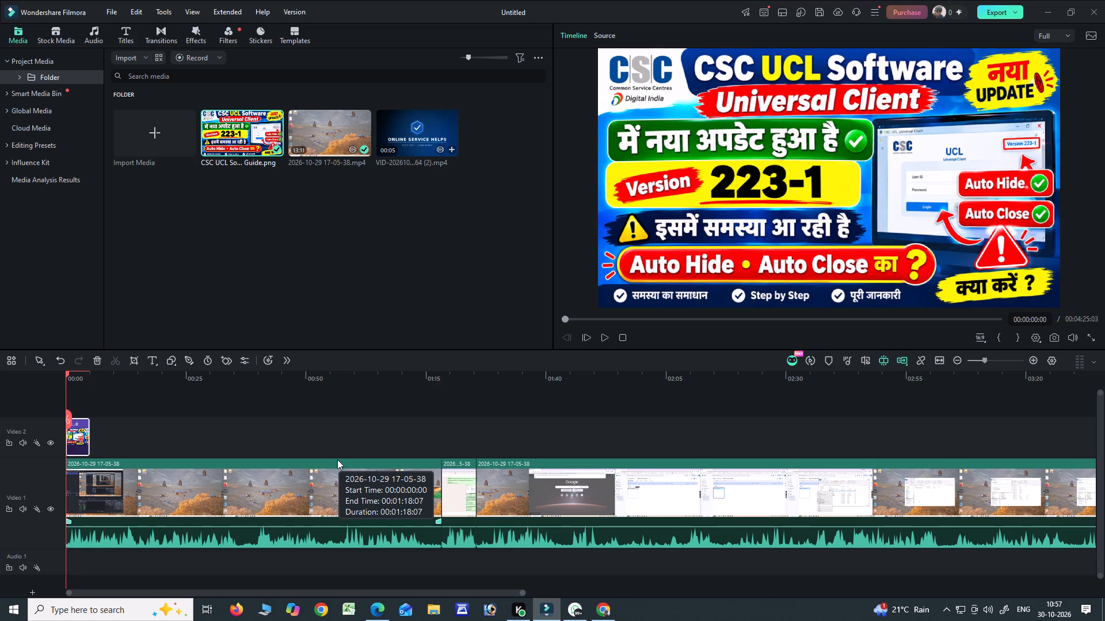
key(space)
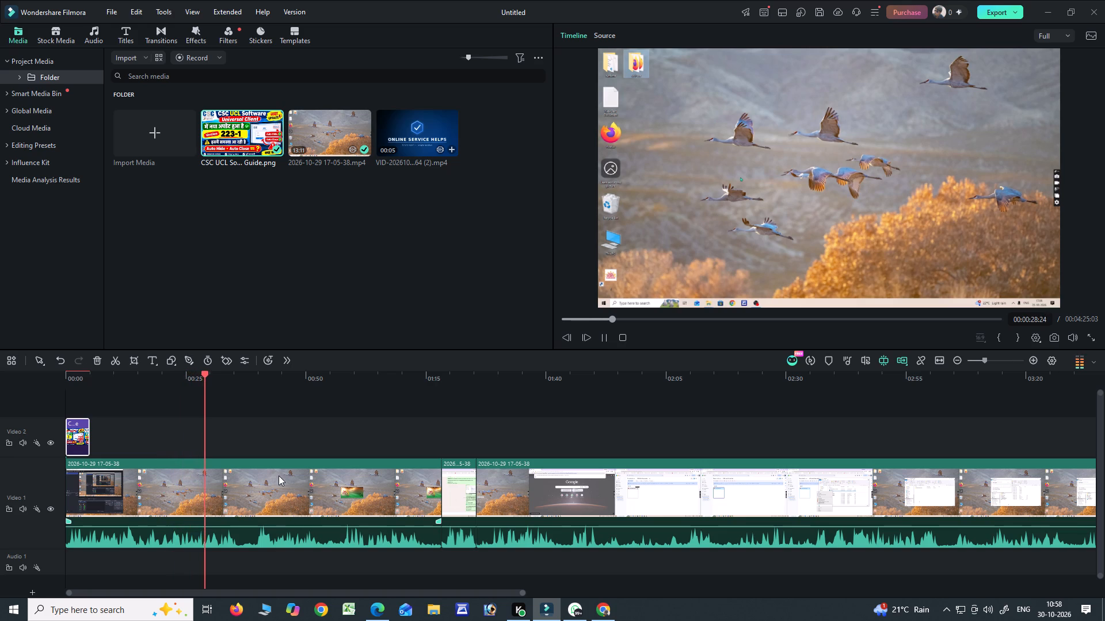
key(space)
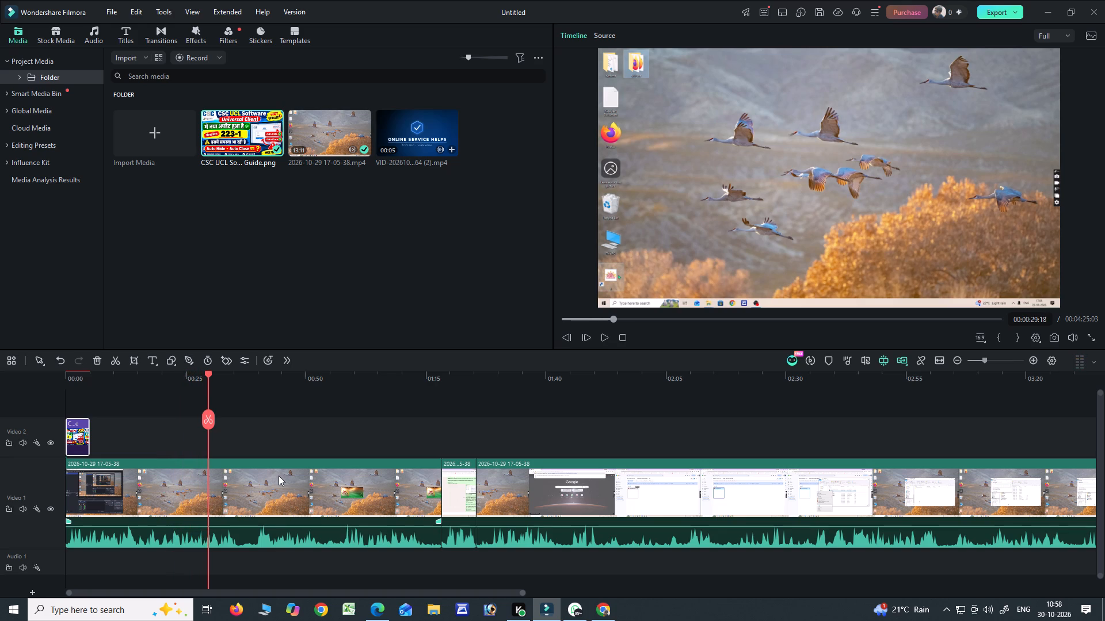
key(Left)
key(Left)
key(Left)
key(Left)
key(Left)
key(Left)
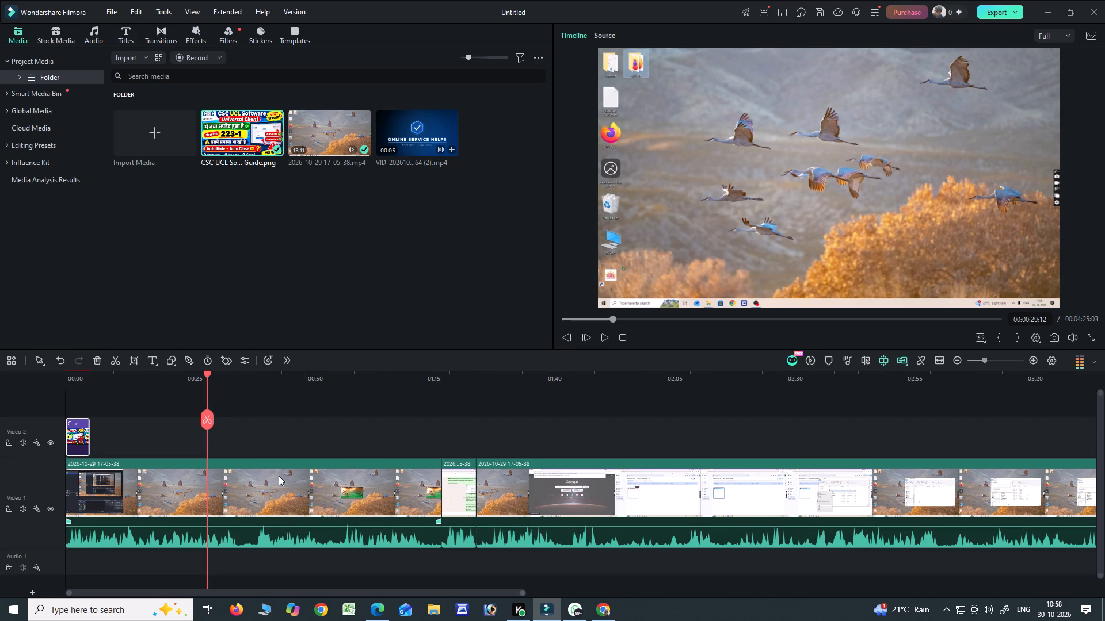
key(Left)
key(space)
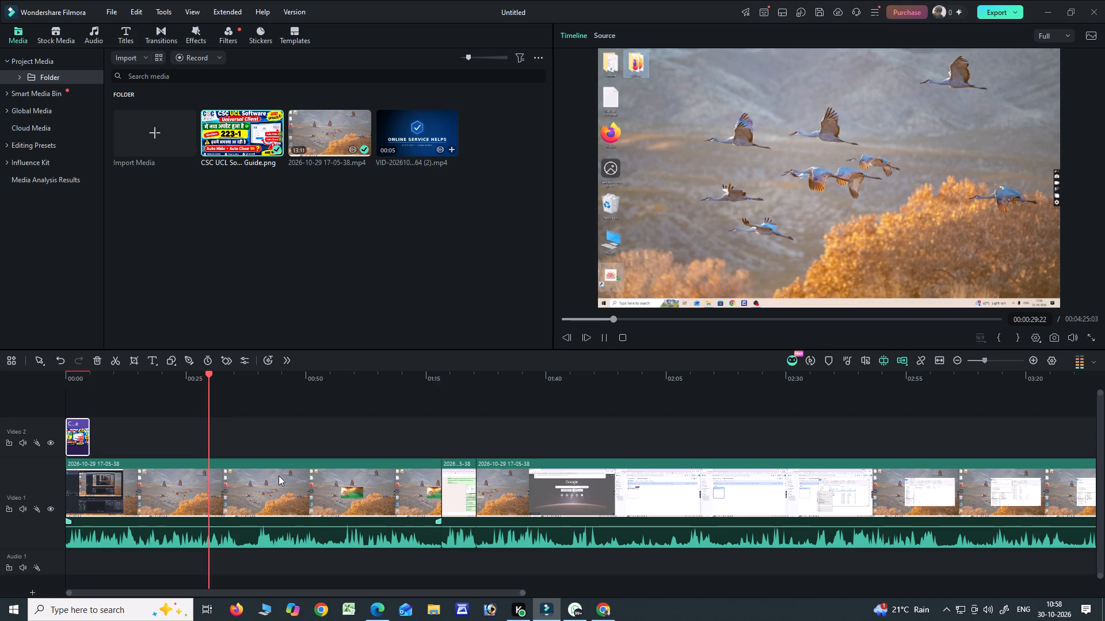
key(space)
key(Left)
key(Left)
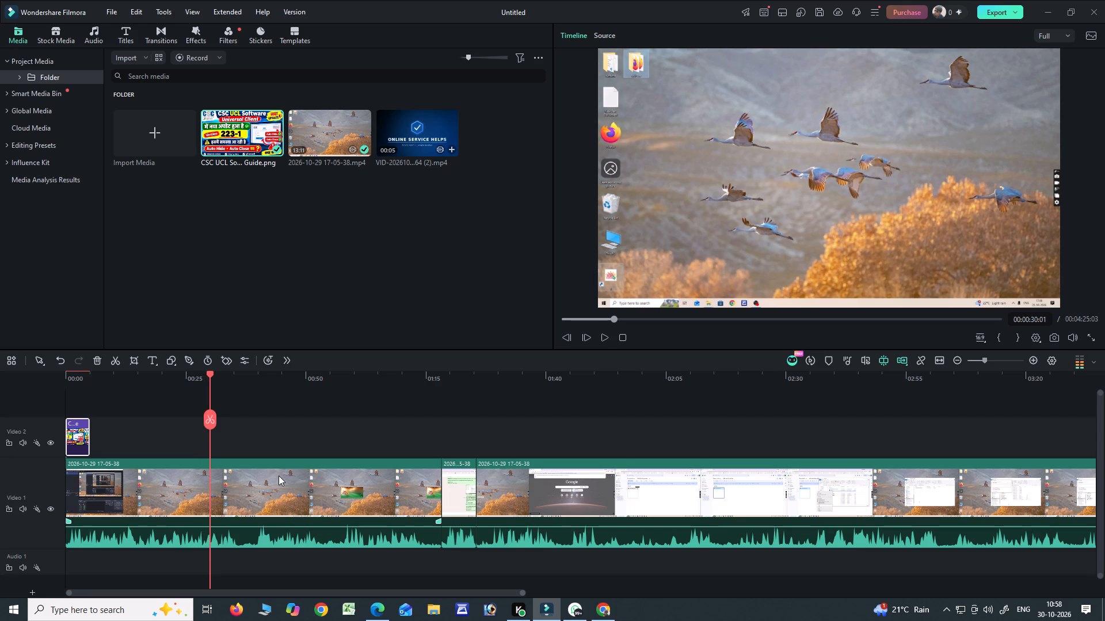
key(Left)
key(Left)
key(Left)
key(Left)
key(Left)
key(Left)
key(Left)
key(Left)
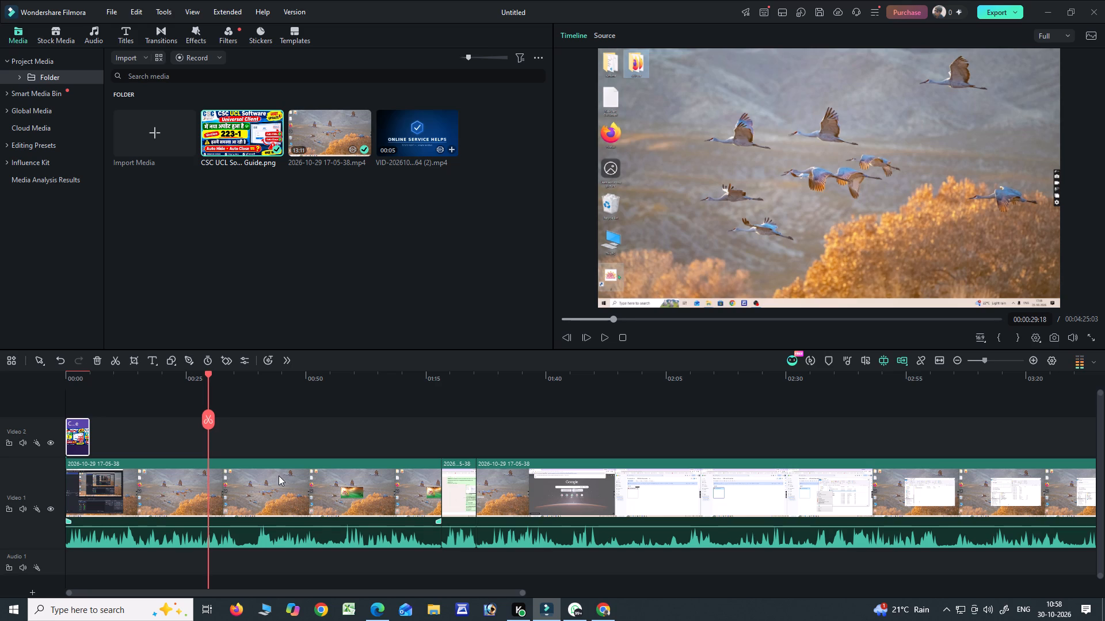
key(space)
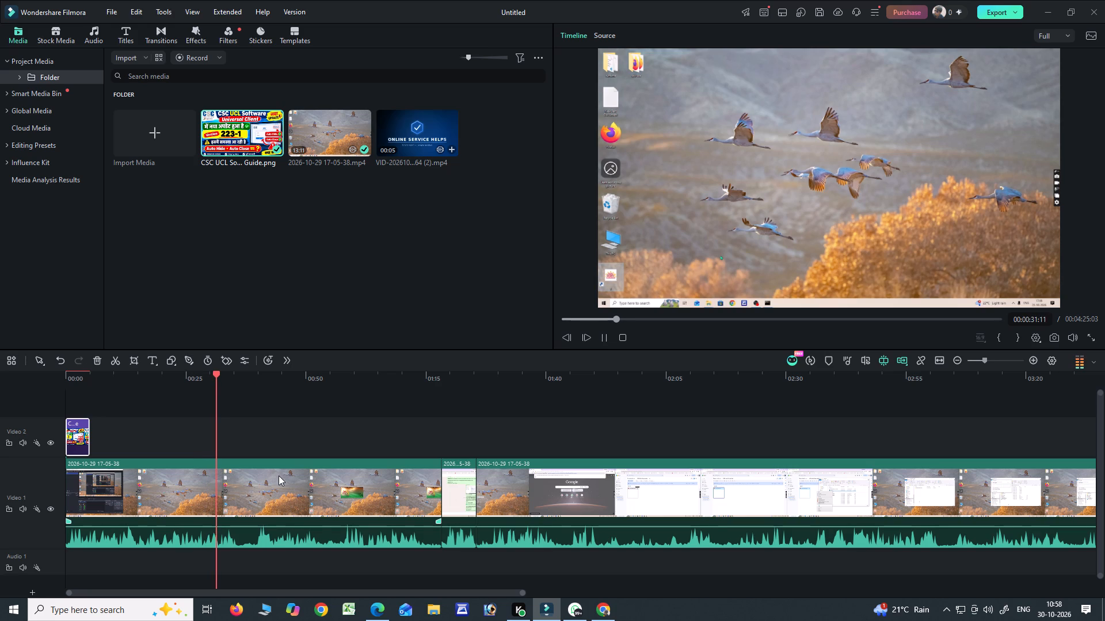
key(space)
key(space)
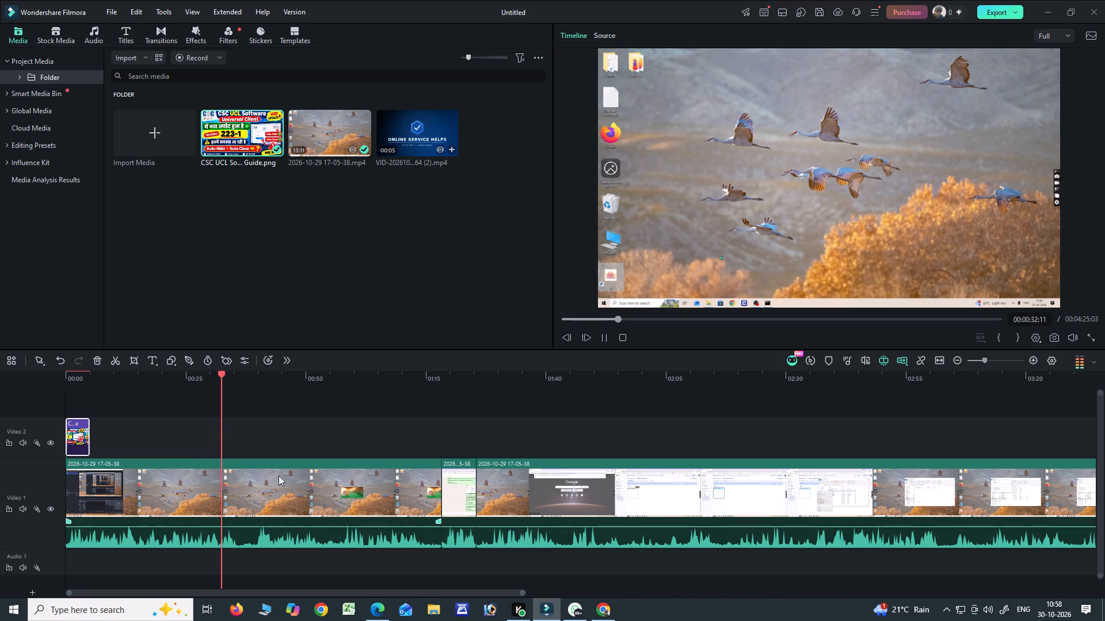
key(space)
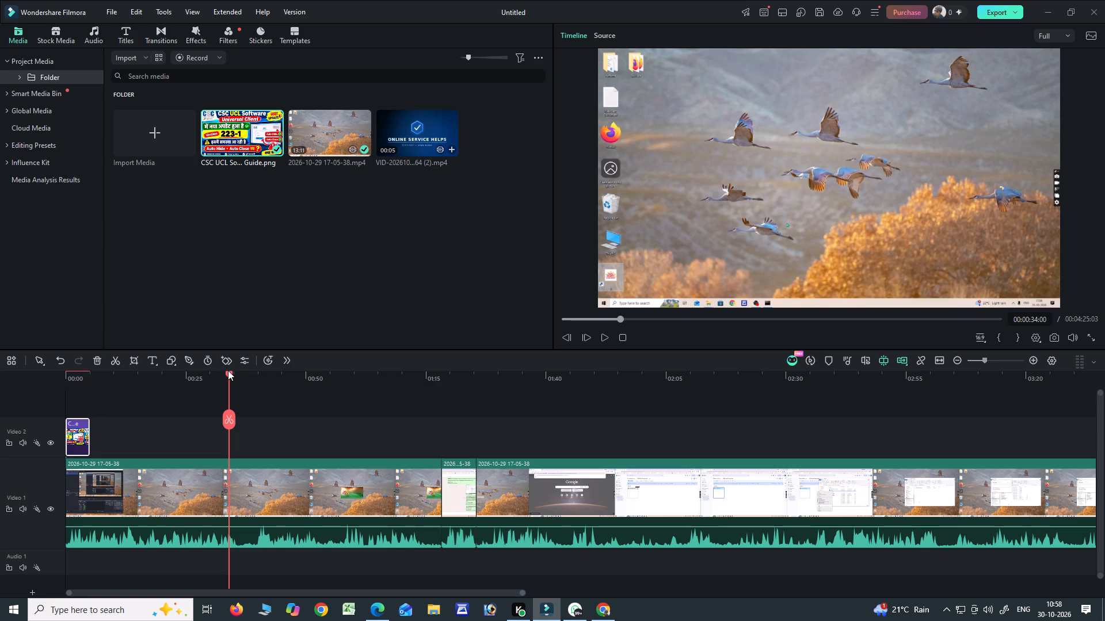
Split the screen recording on Video 1 at 00:00:32:00.
drag(228, 370, 215, 374)
drag(229, 375, 220, 375)
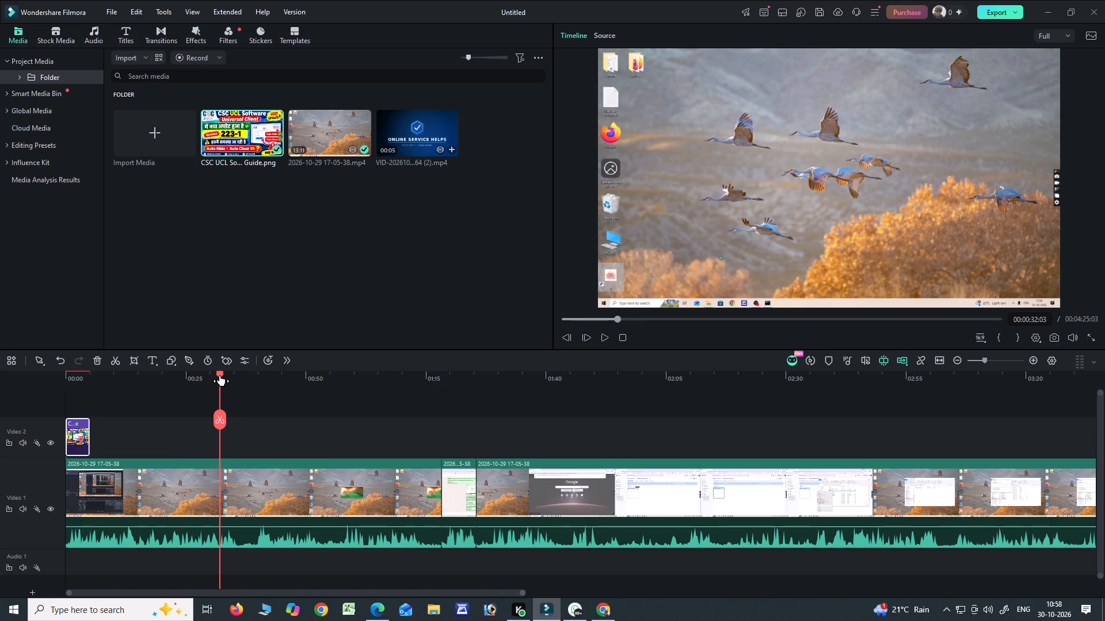
drag(220, 375, 219, 375)
key(space)
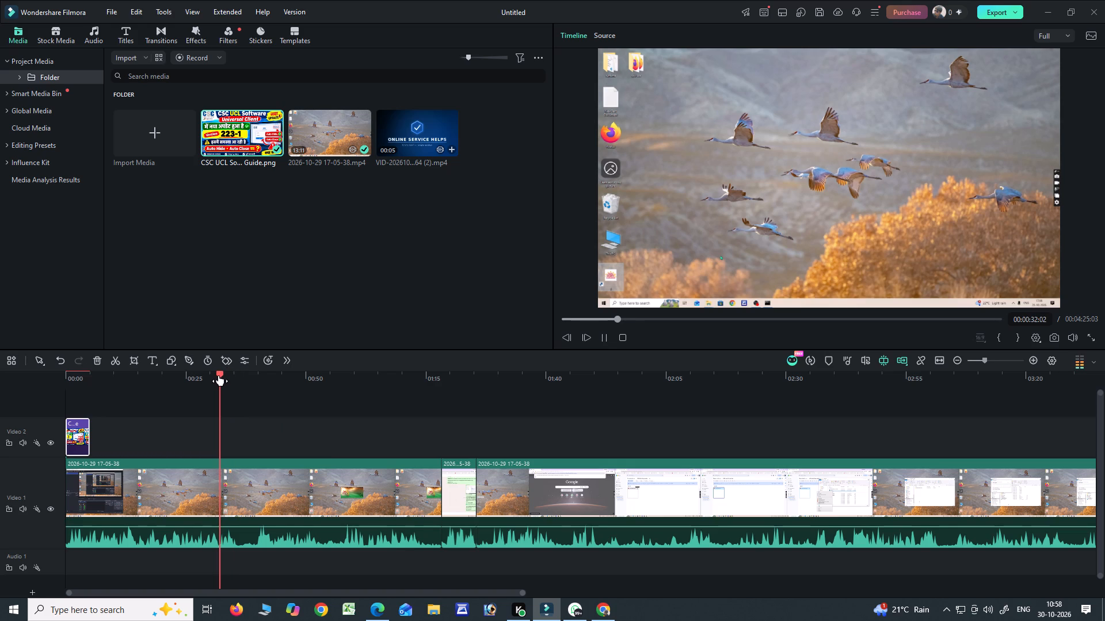
key(space)
click(224, 373)
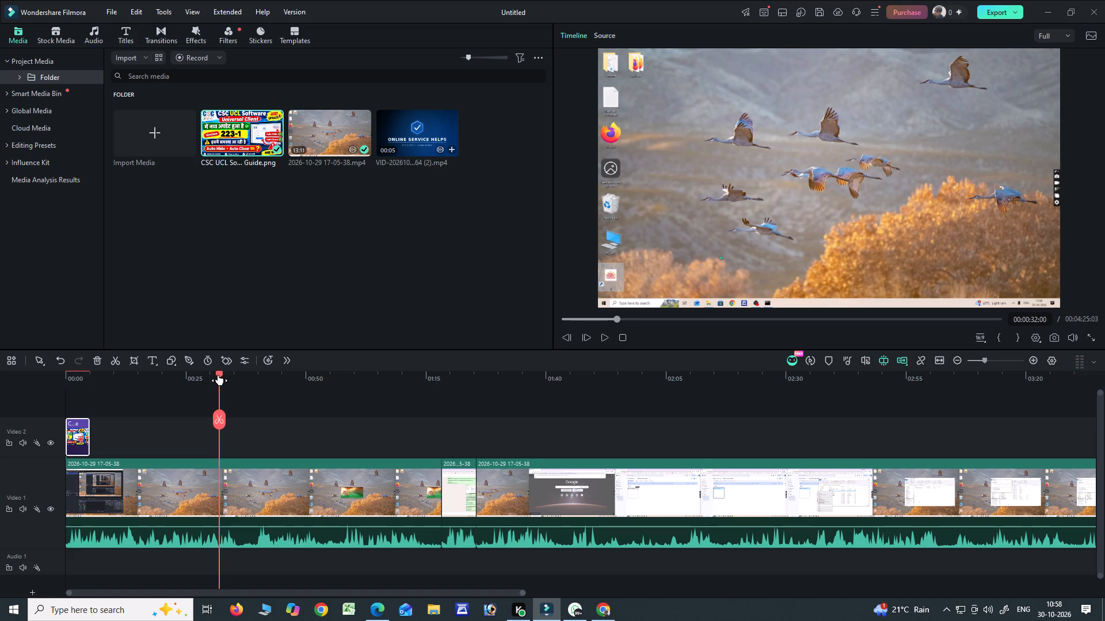
click(220, 420)
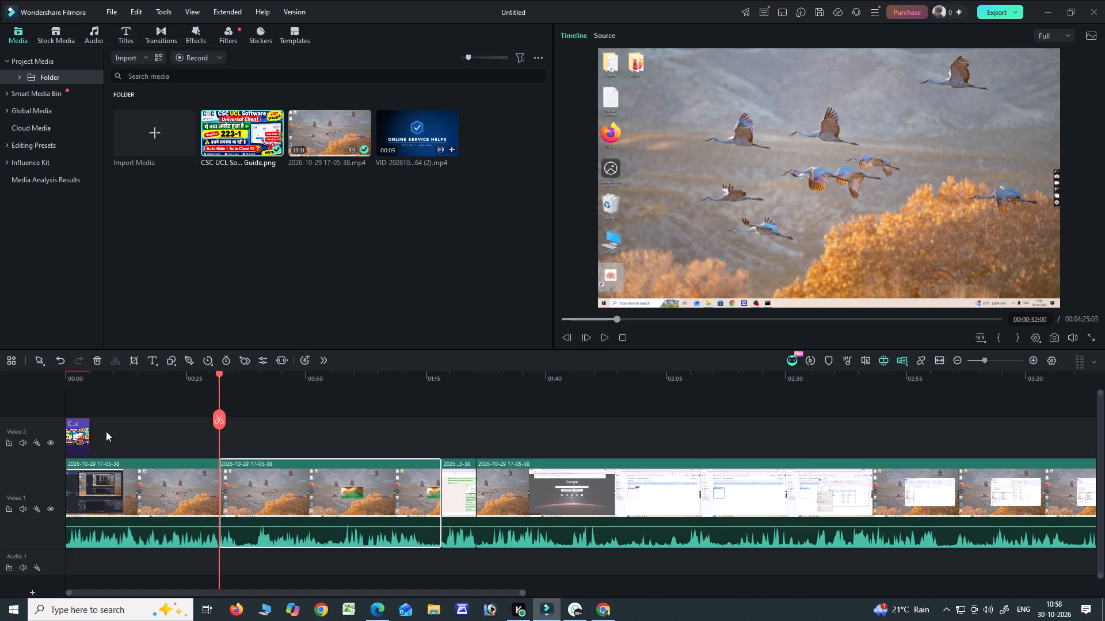
Insert the Online Service Helps video clip at the 32-second cut on Video 1, keeping the project settings at 1920x1080 25fps.
drag(418, 135, 226, 478)
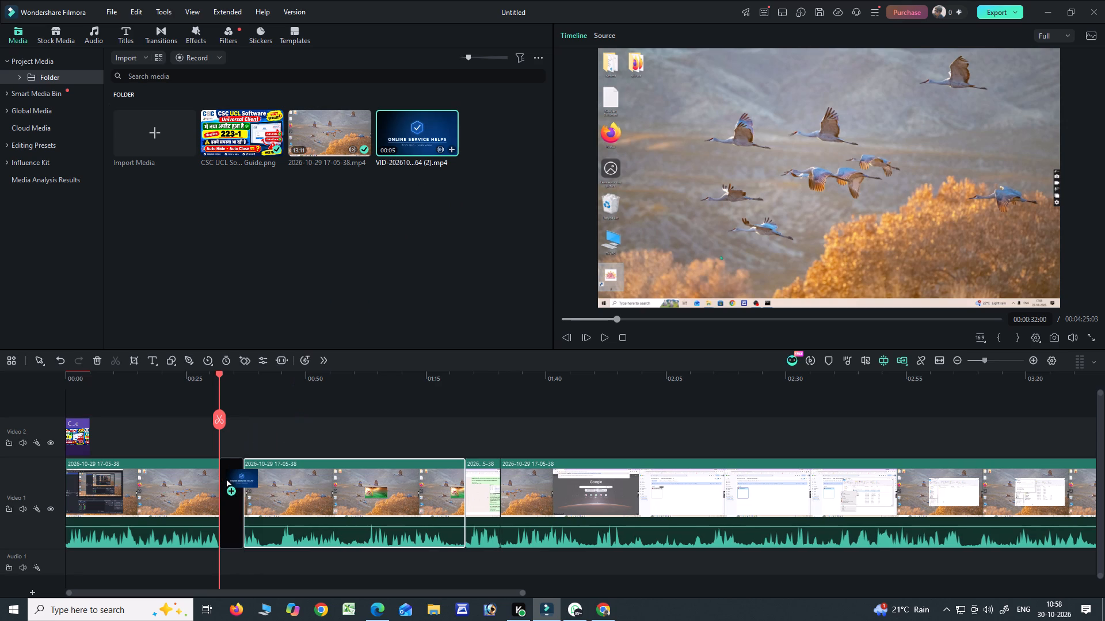
drag(226, 478, 218, 496)
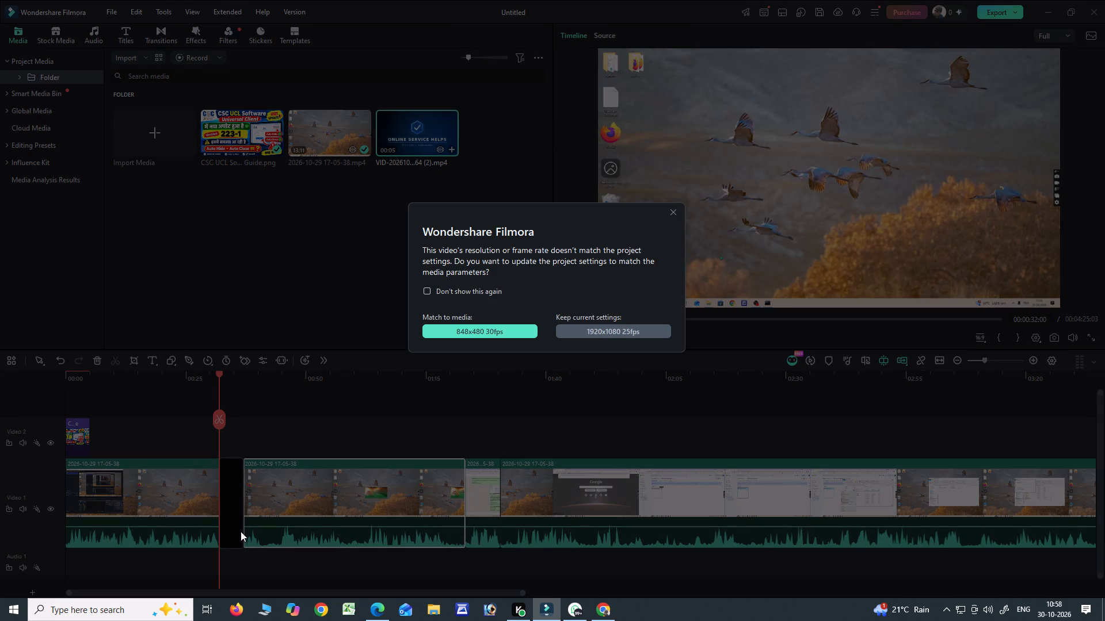
click(622, 328)
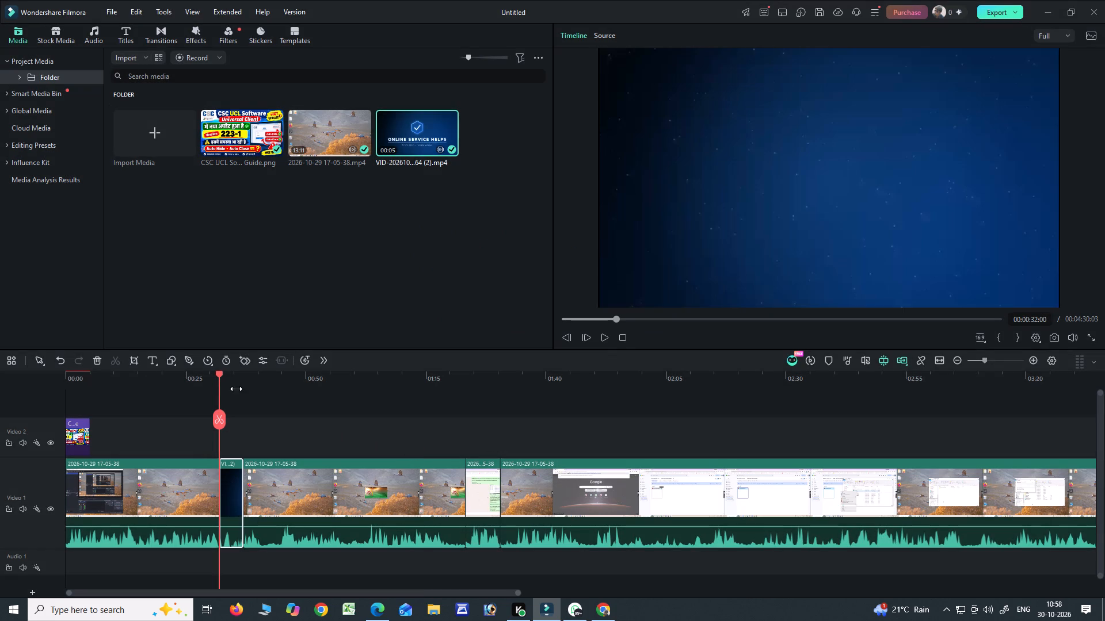
Play and scrub through the inserted Online Service Helps clip to examine its transitions with the neighbouring recording, viewing the whole timeline.
drag(220, 372, 208, 374)
key(space)
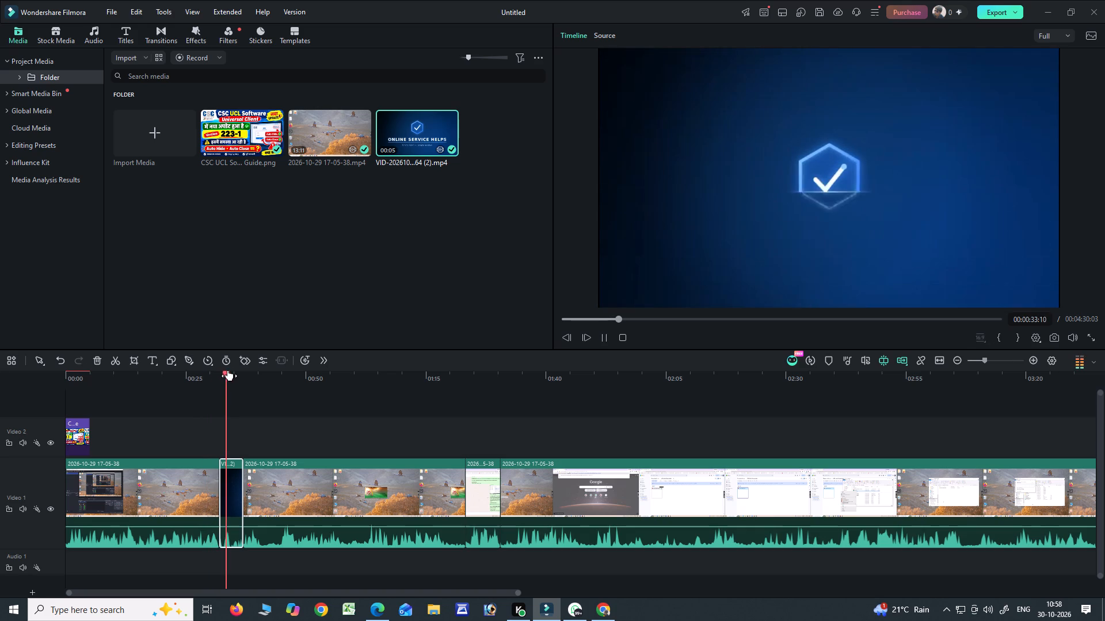
drag(228, 371, 187, 382)
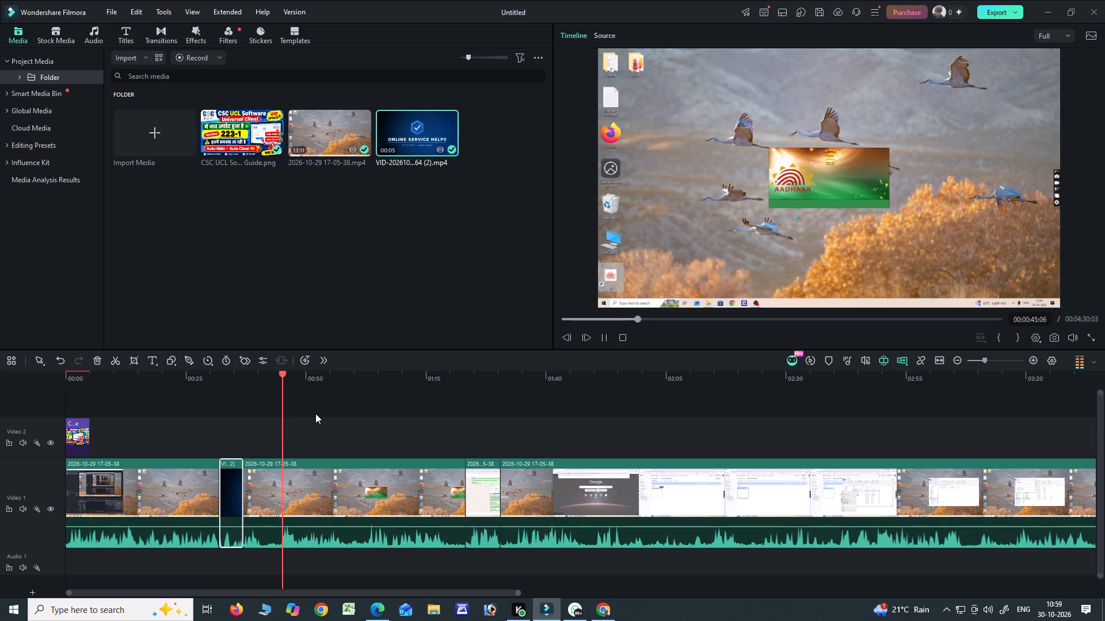
key(space)
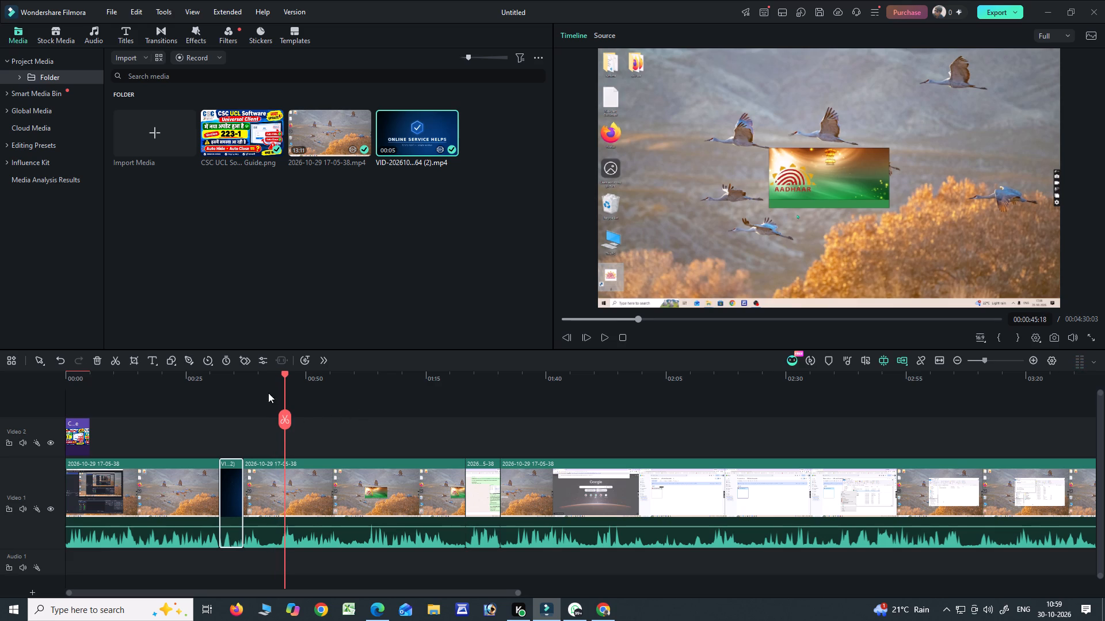
drag(287, 375, 250, 380)
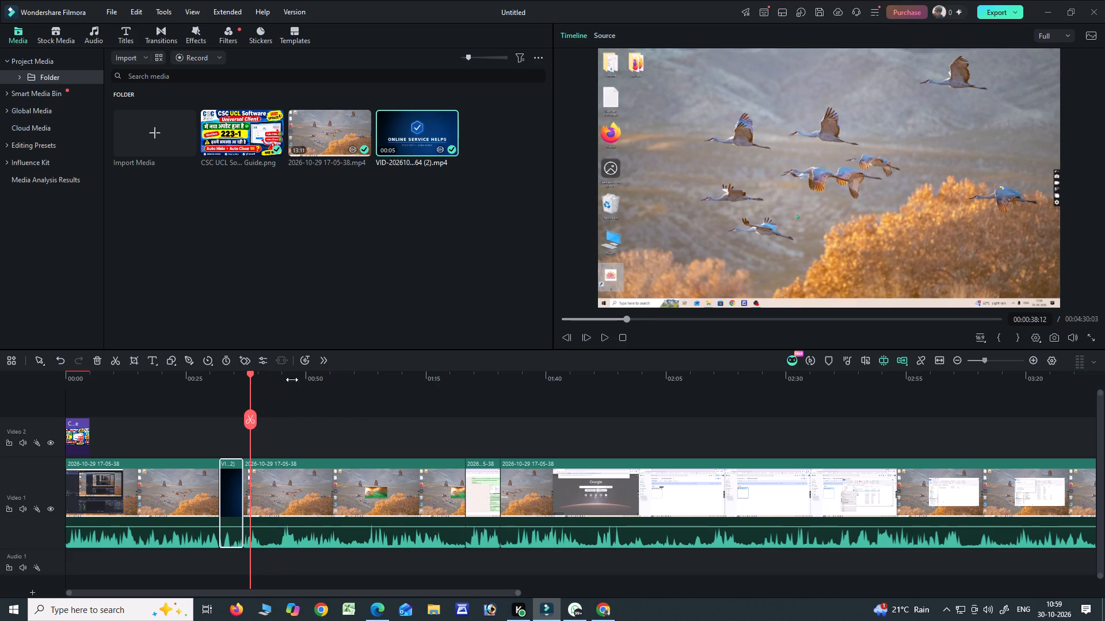
click(937, 361)
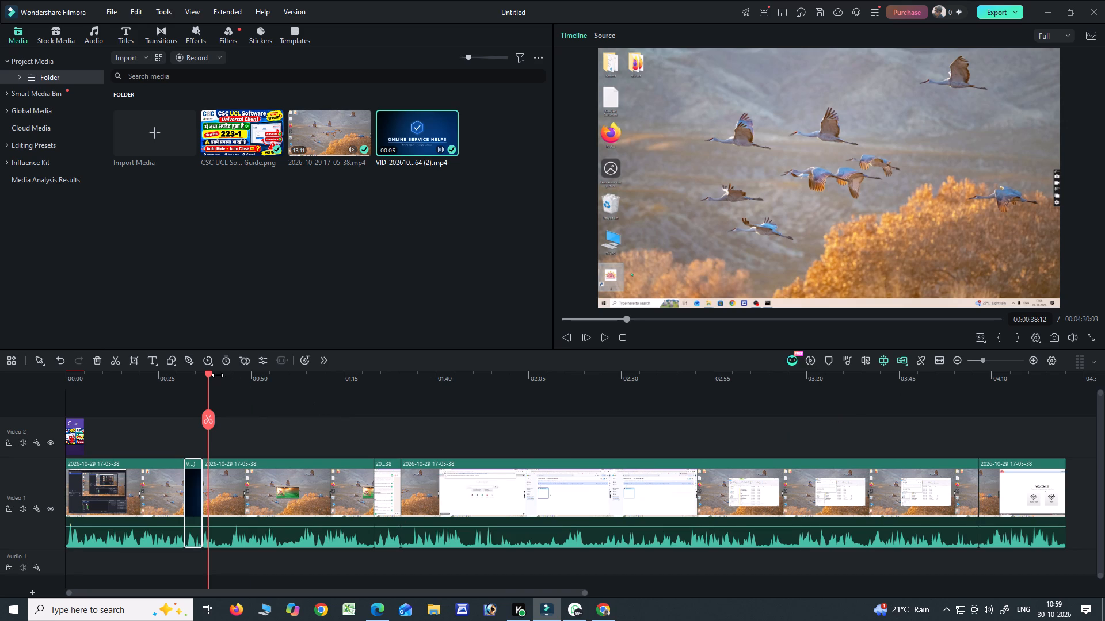
drag(208, 373, 195, 377)
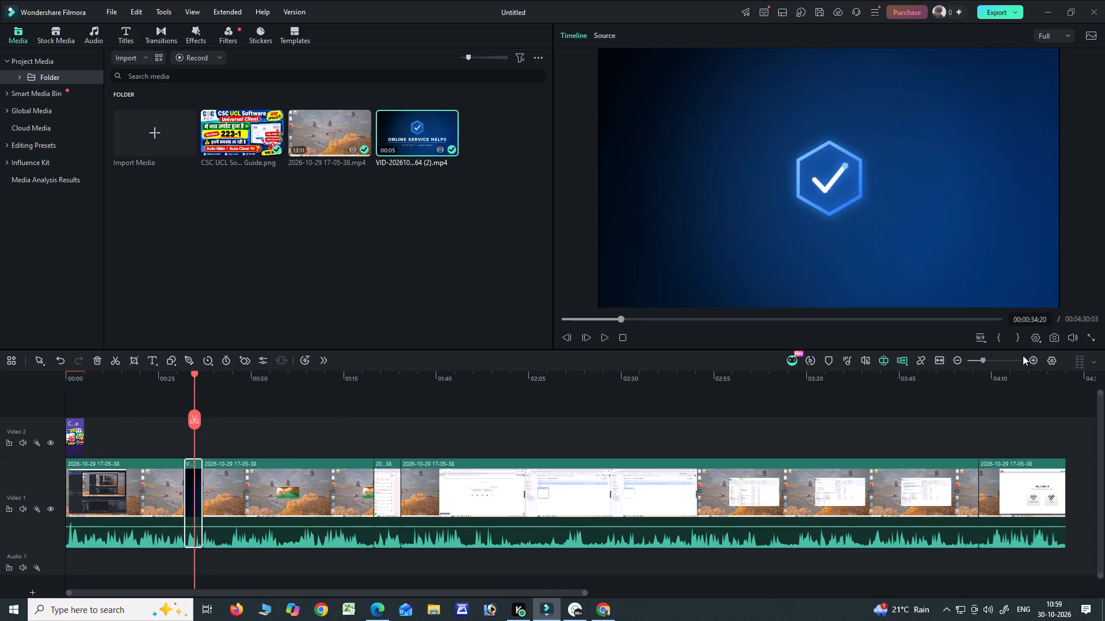
click(938, 363)
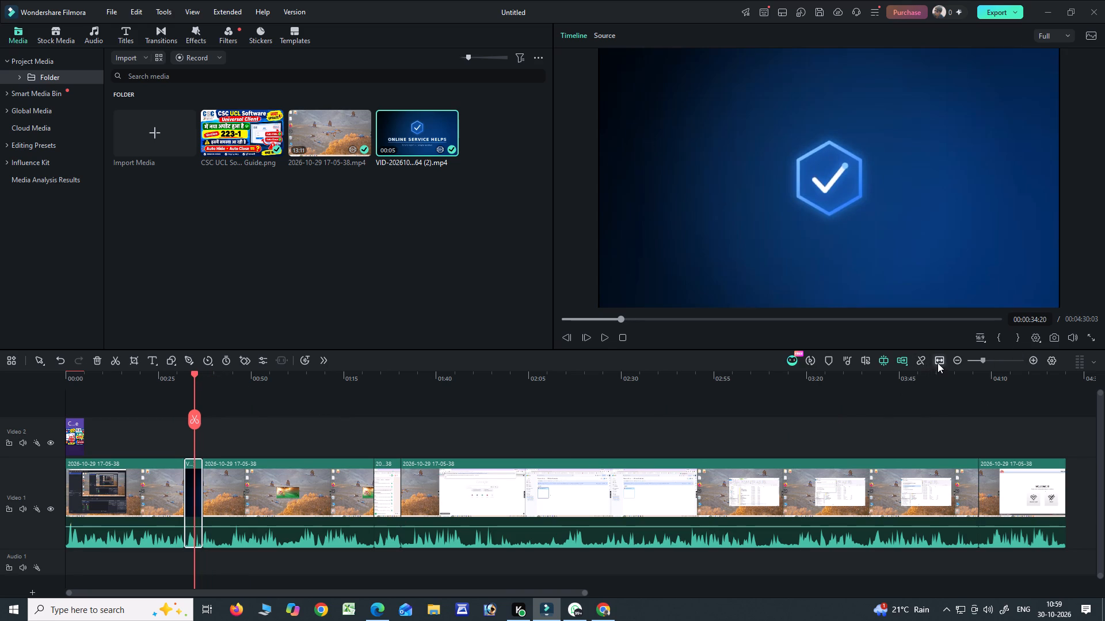
click(938, 362)
drag(195, 373, 188, 374)
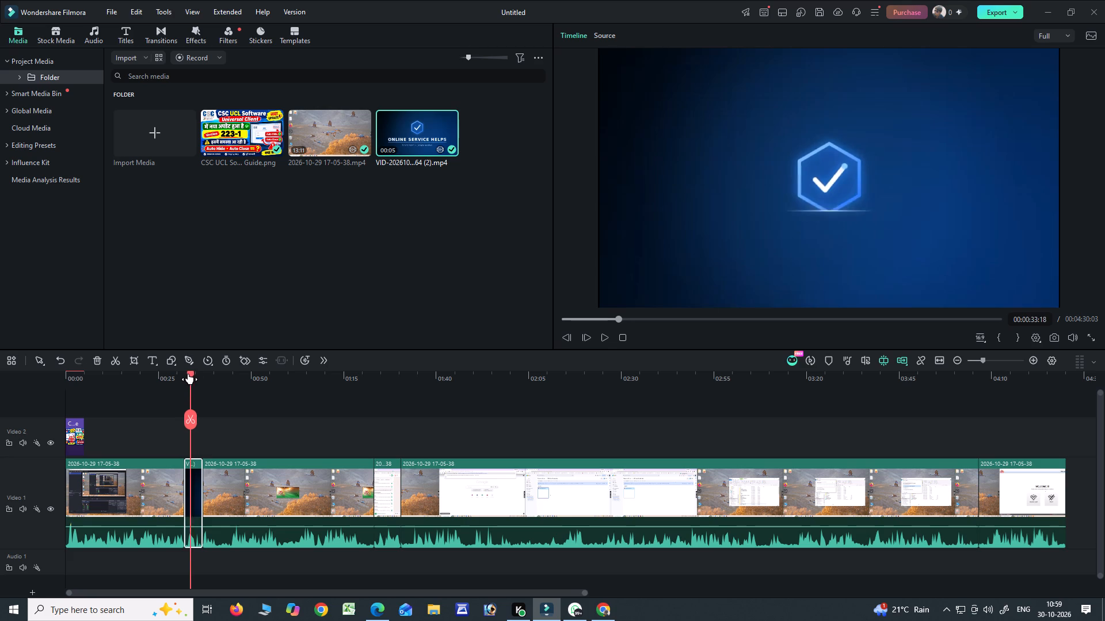
drag(188, 374, 180, 374)
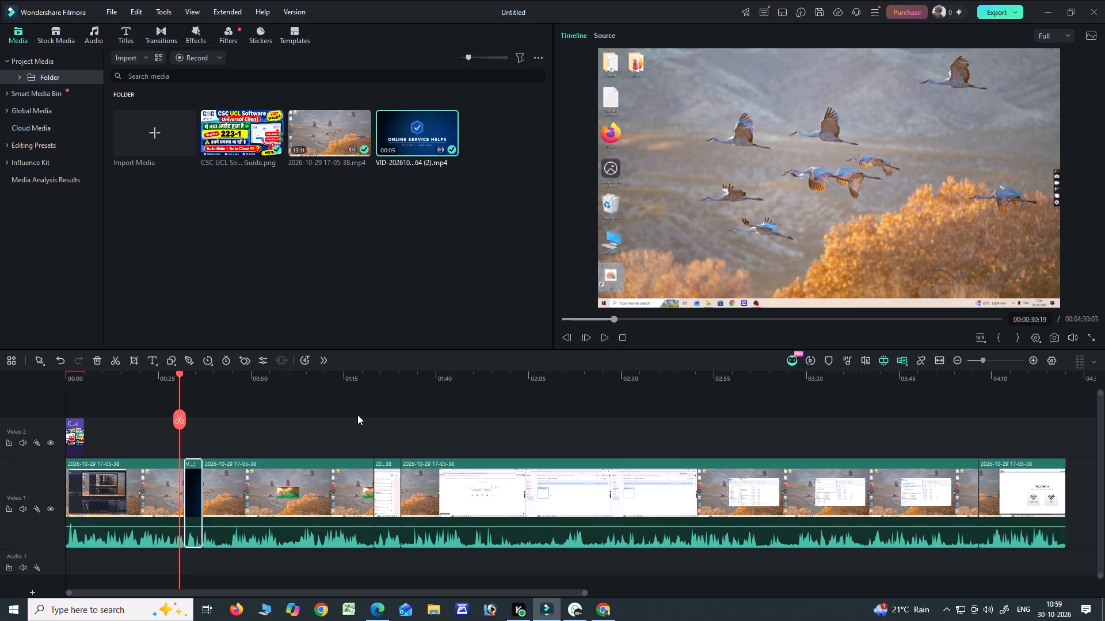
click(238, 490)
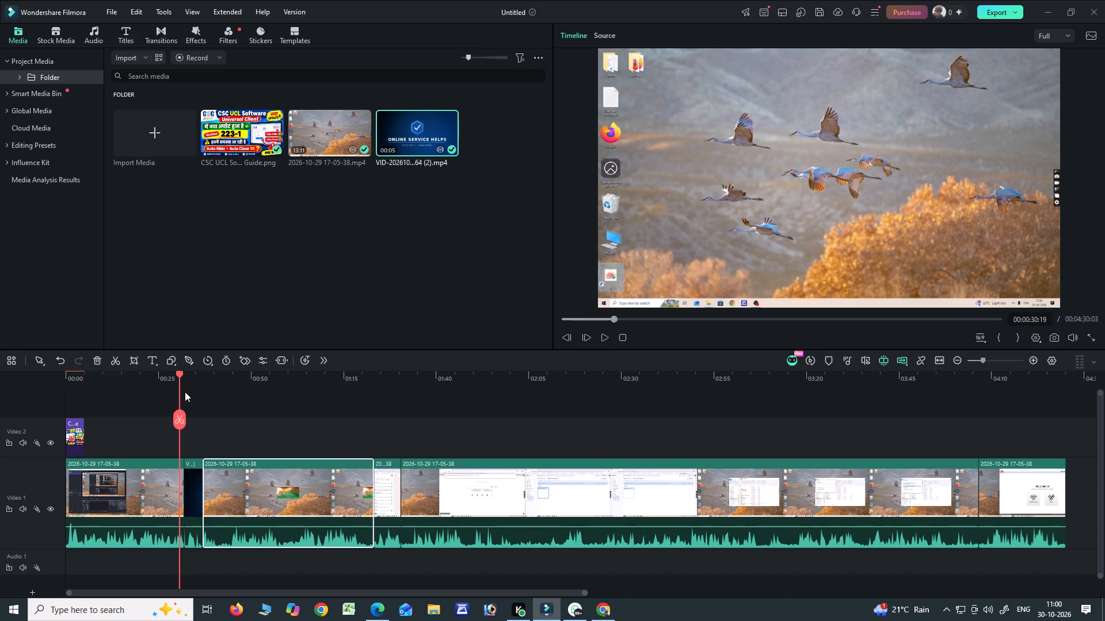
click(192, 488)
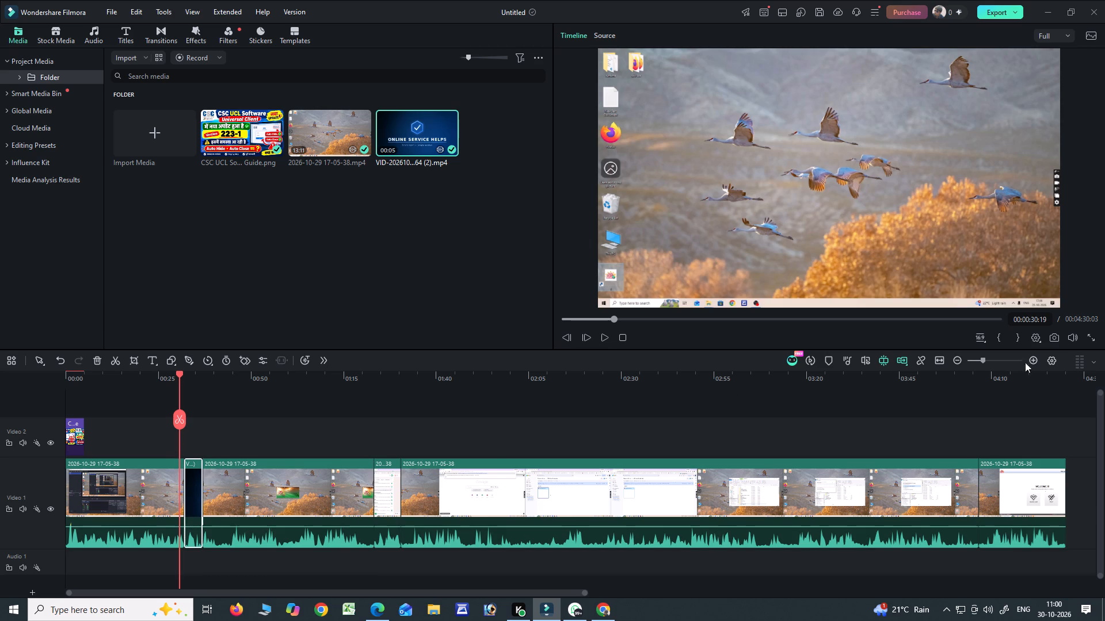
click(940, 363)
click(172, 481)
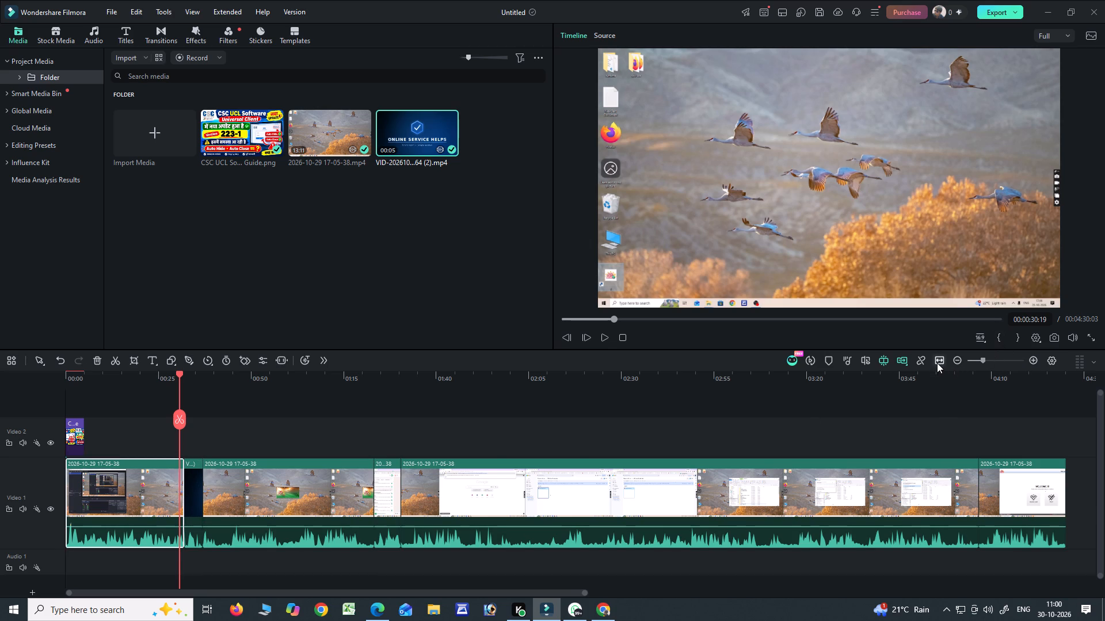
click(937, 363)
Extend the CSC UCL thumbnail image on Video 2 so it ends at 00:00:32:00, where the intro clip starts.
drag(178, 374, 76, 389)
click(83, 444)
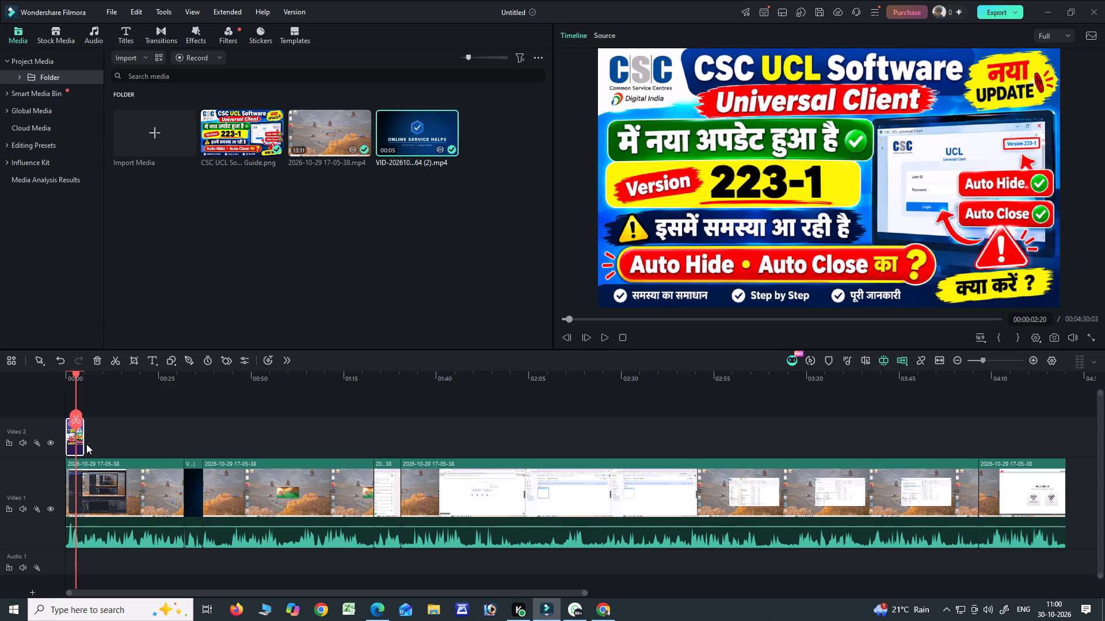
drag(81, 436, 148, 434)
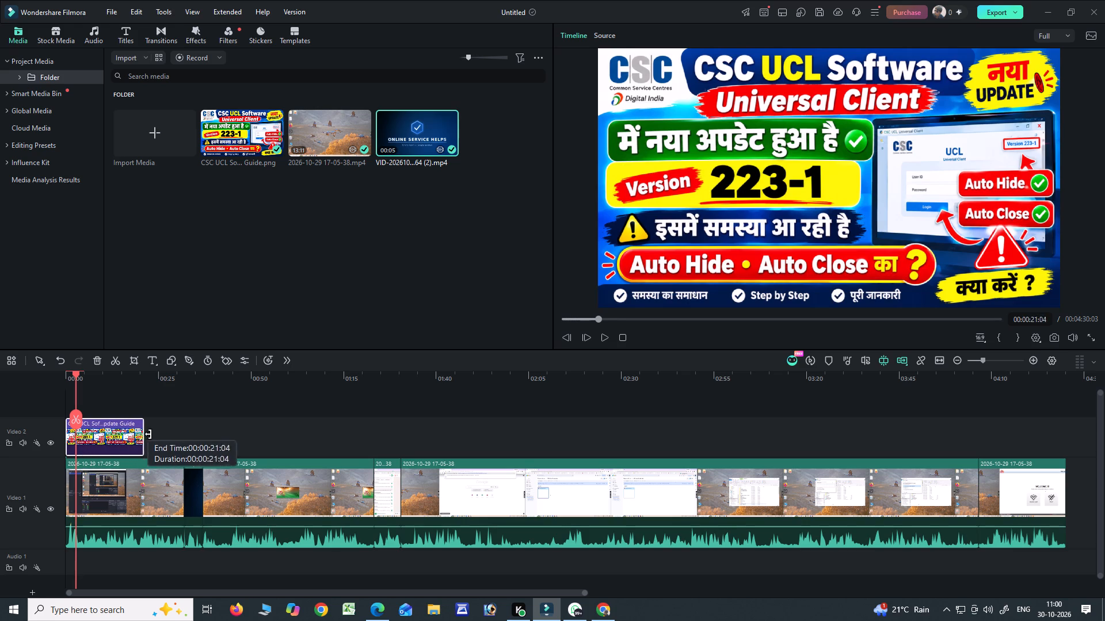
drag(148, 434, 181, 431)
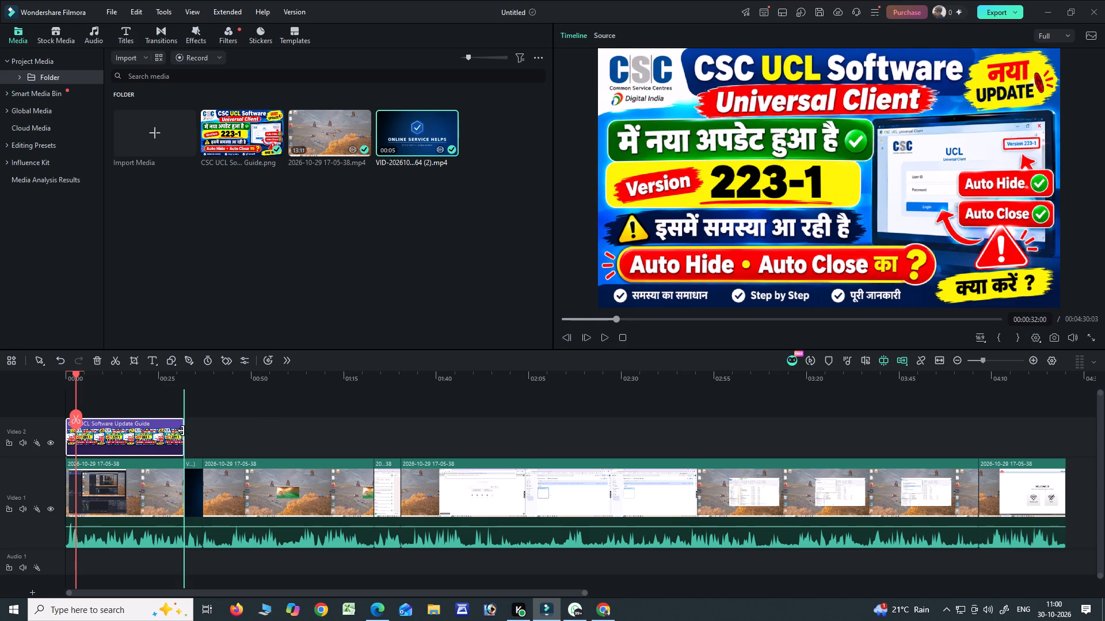
Play and scrub the timeline from the thumbnail section into the intro clip to check the transition between them.
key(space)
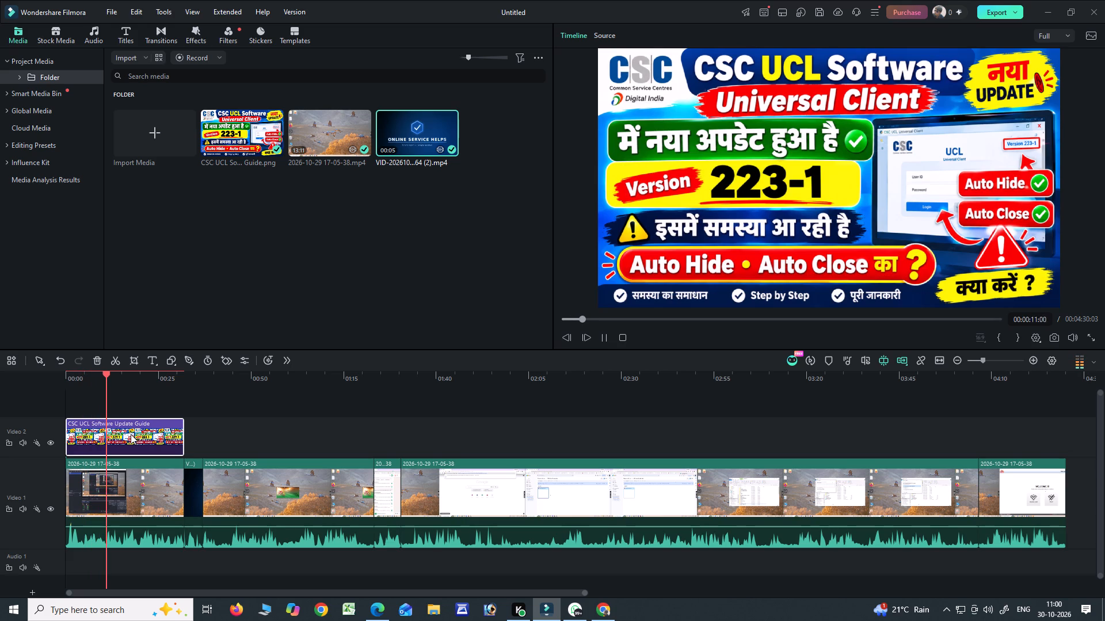
drag(110, 374, 111, 374)
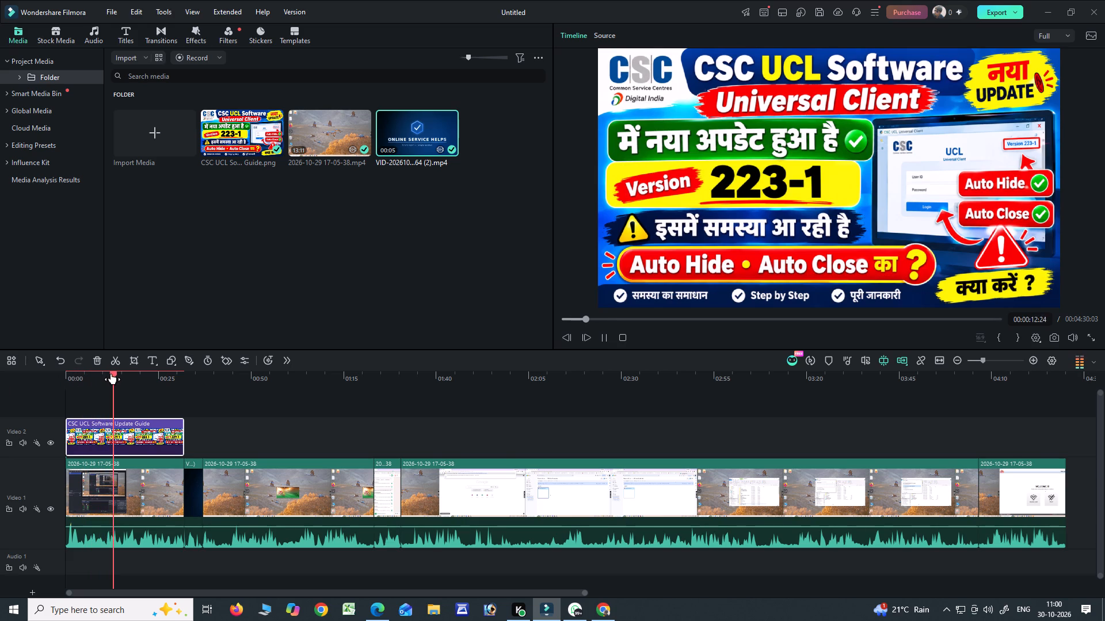
drag(111, 374, 174, 375)
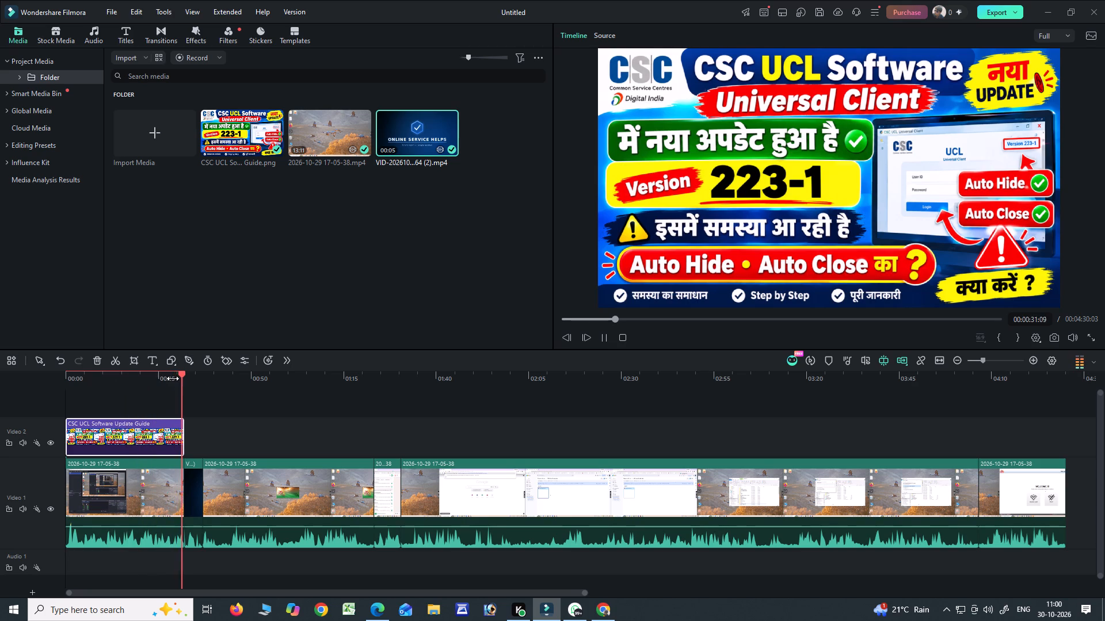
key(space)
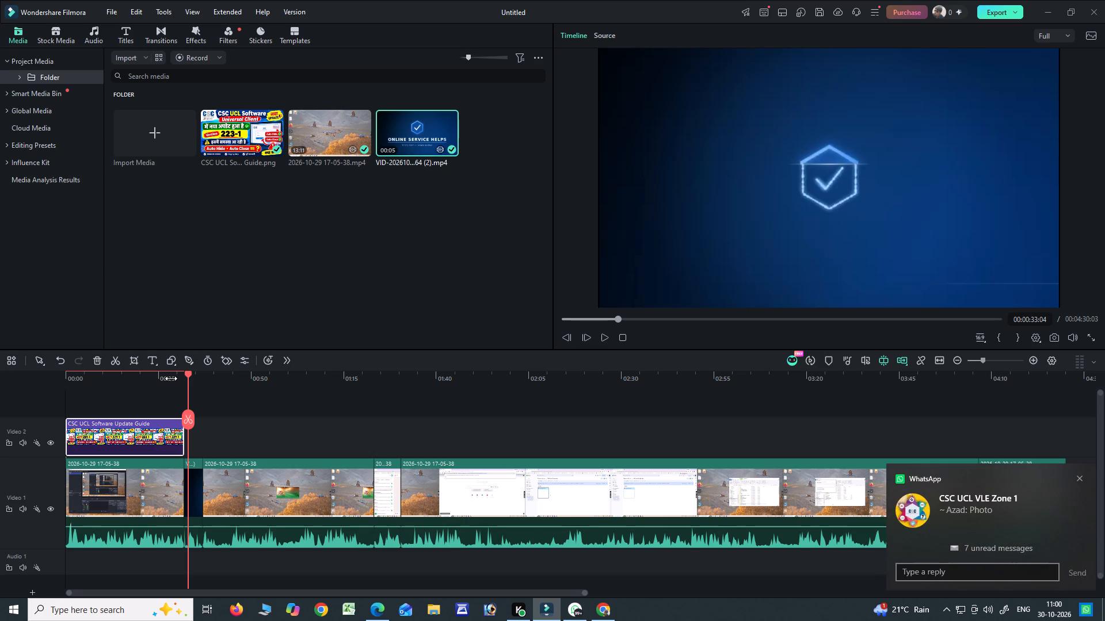
click(1082, 480)
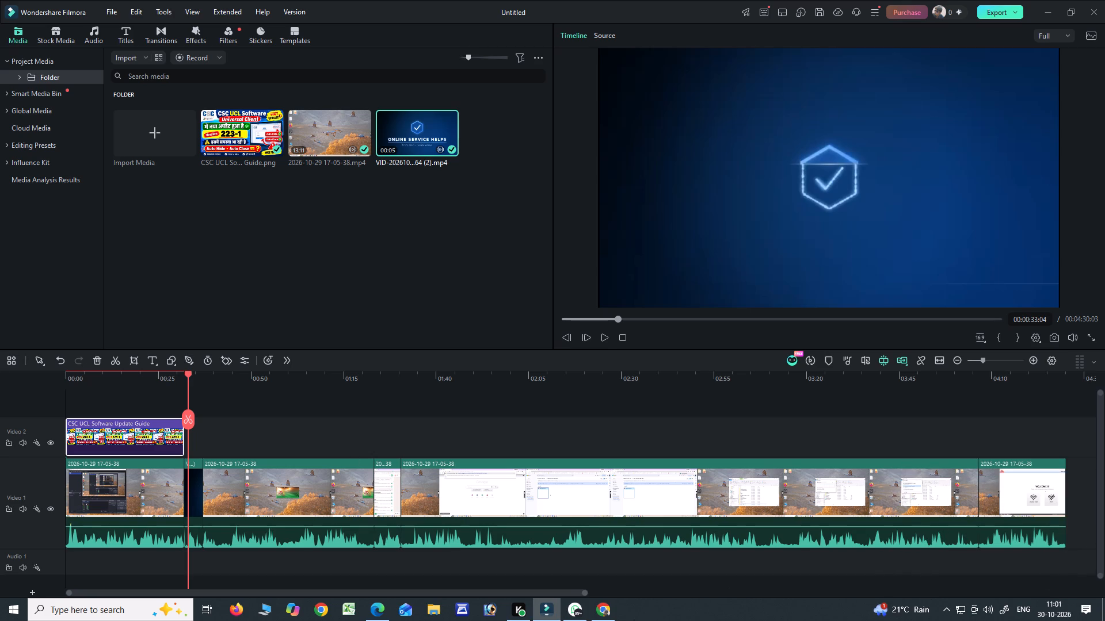
click(980, 340)
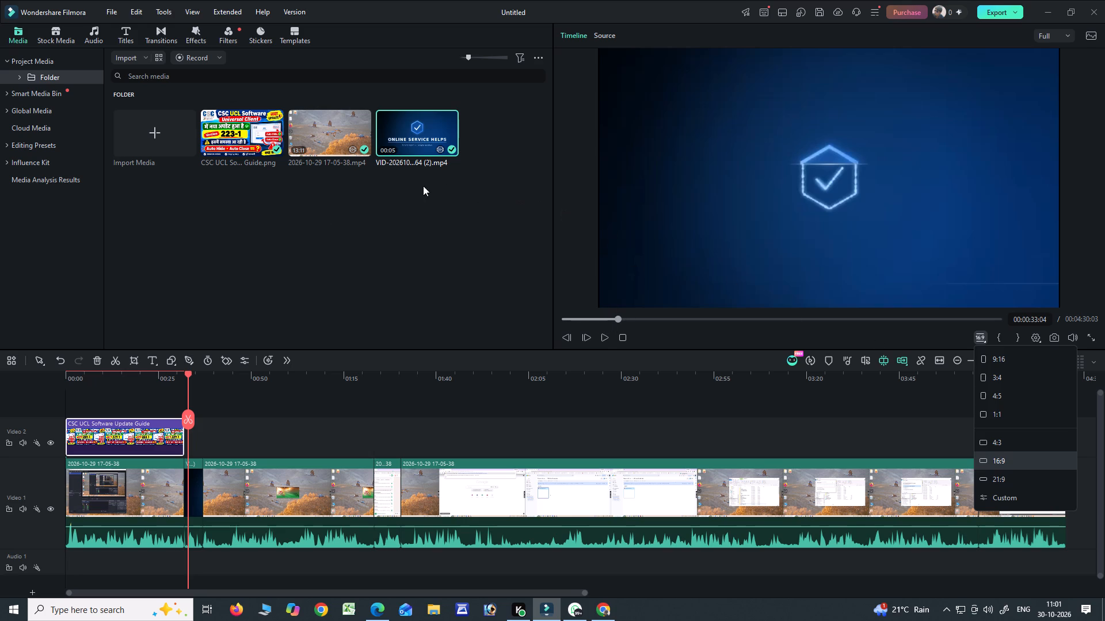
click(334, 143)
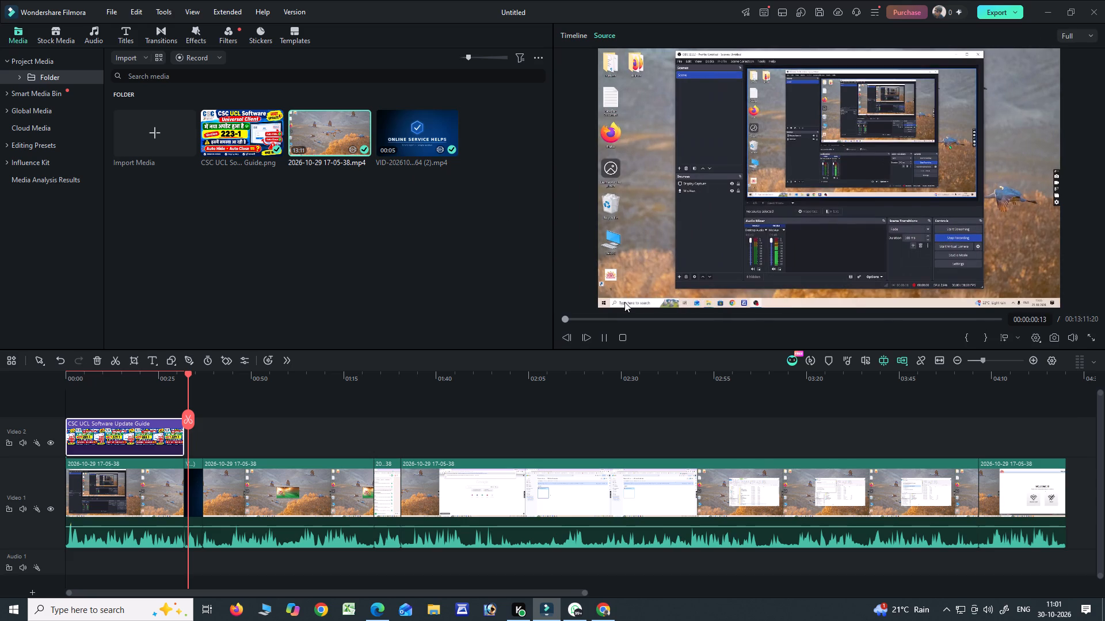
click(604, 336)
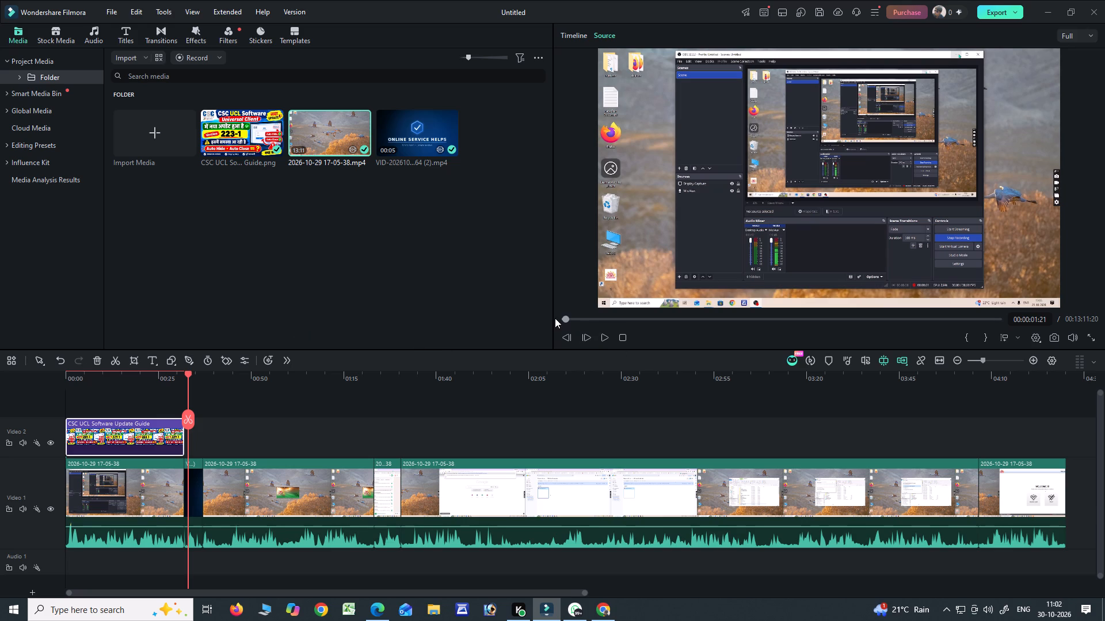
drag(567, 321, 594, 324)
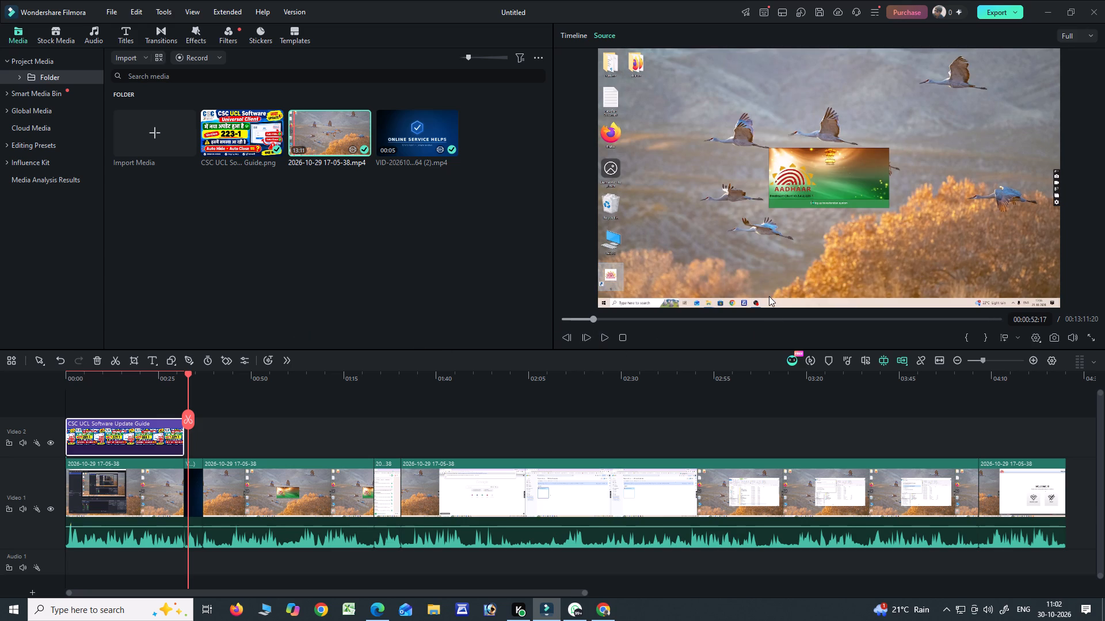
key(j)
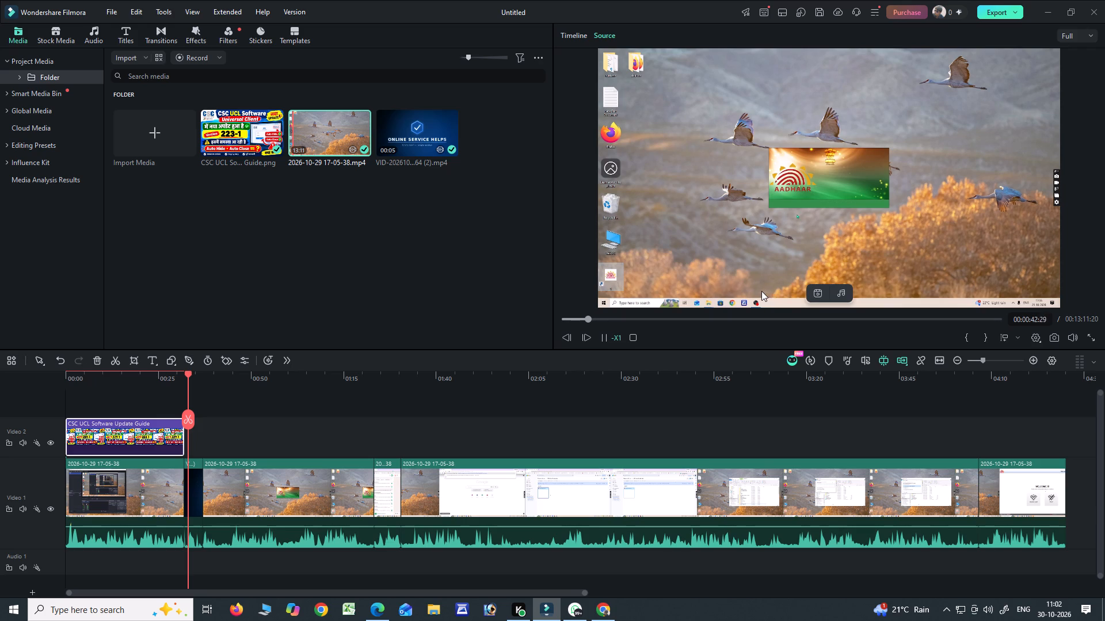
click(599, 337)
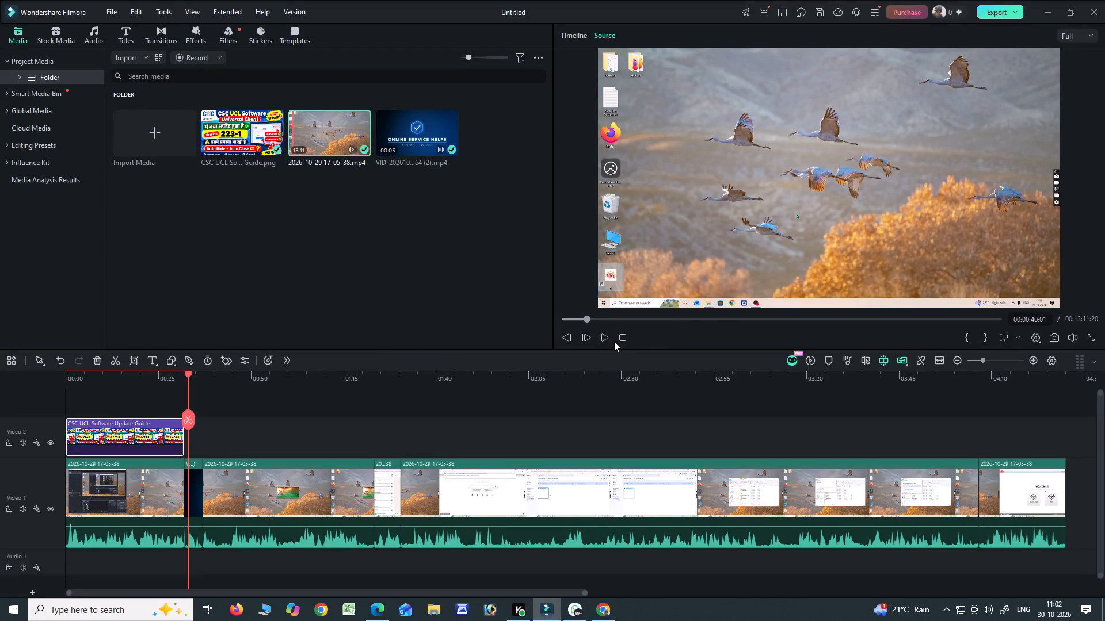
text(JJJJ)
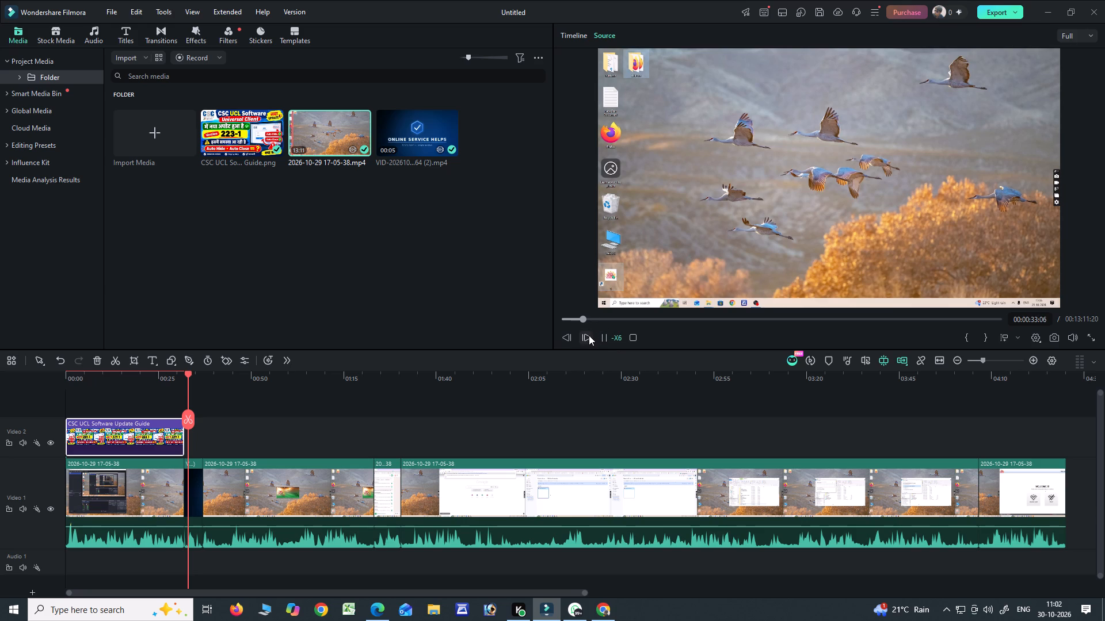
click(599, 338)
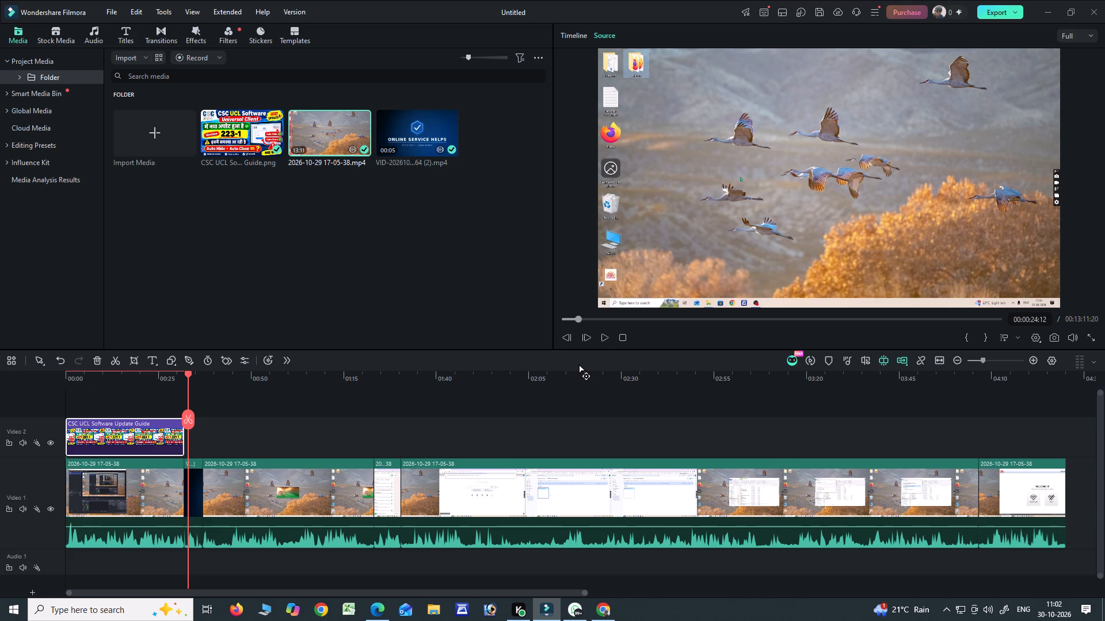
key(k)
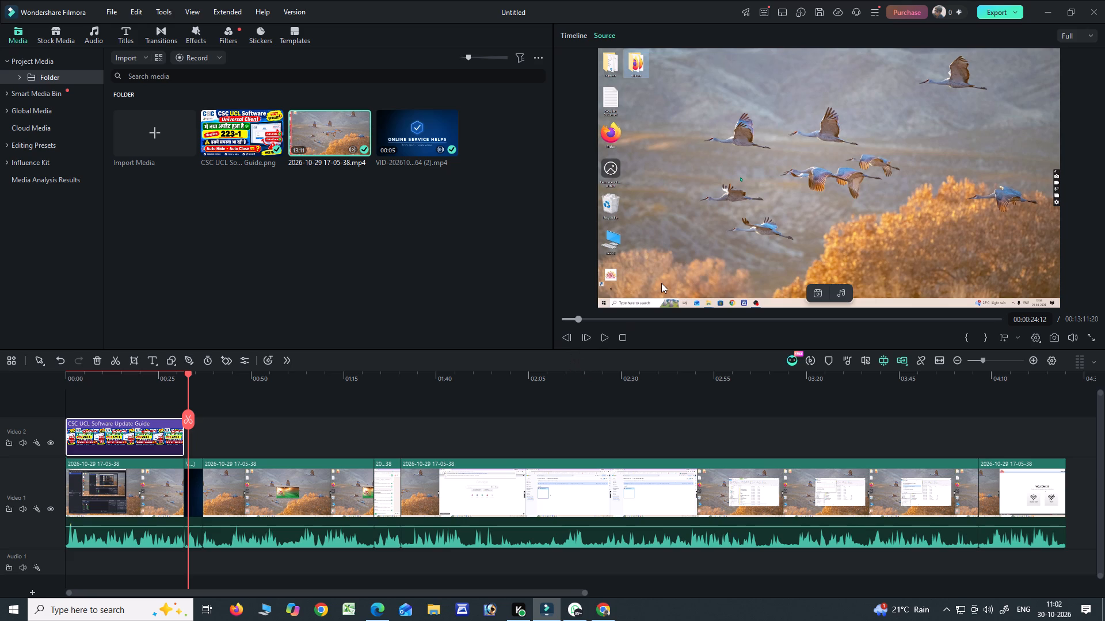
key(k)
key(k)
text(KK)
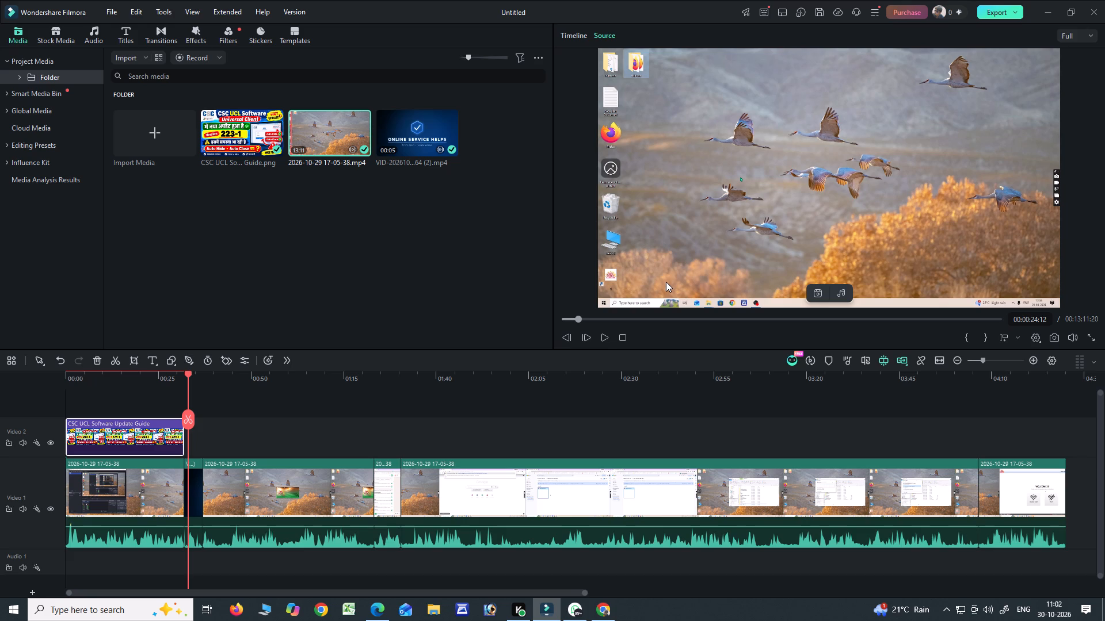
click(665, 282)
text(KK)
click(673, 259)
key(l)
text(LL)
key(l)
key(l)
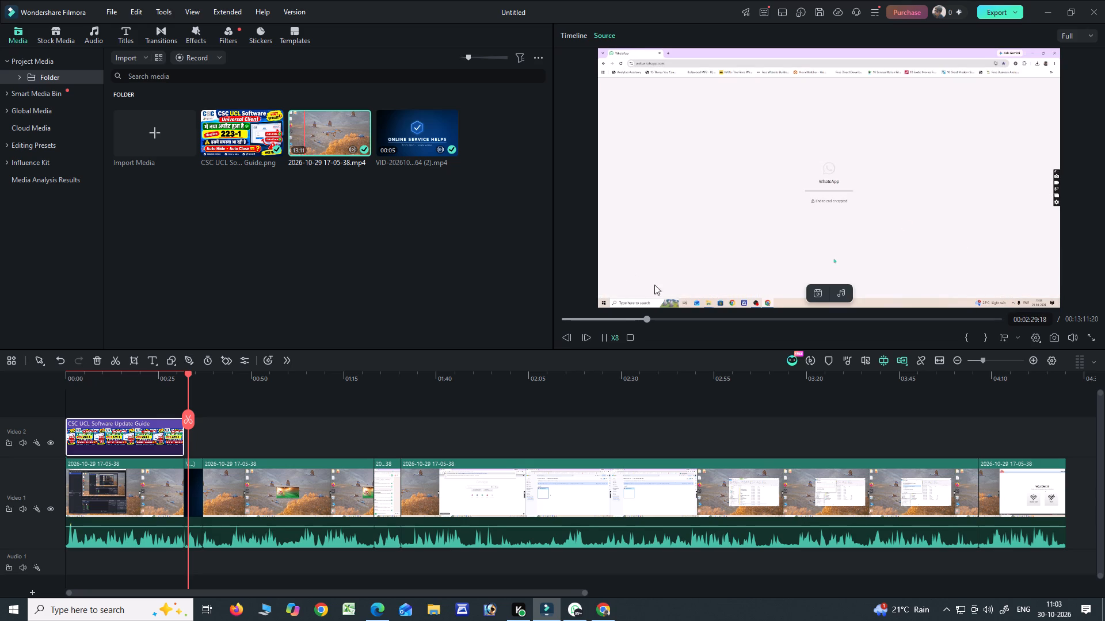
click(603, 339)
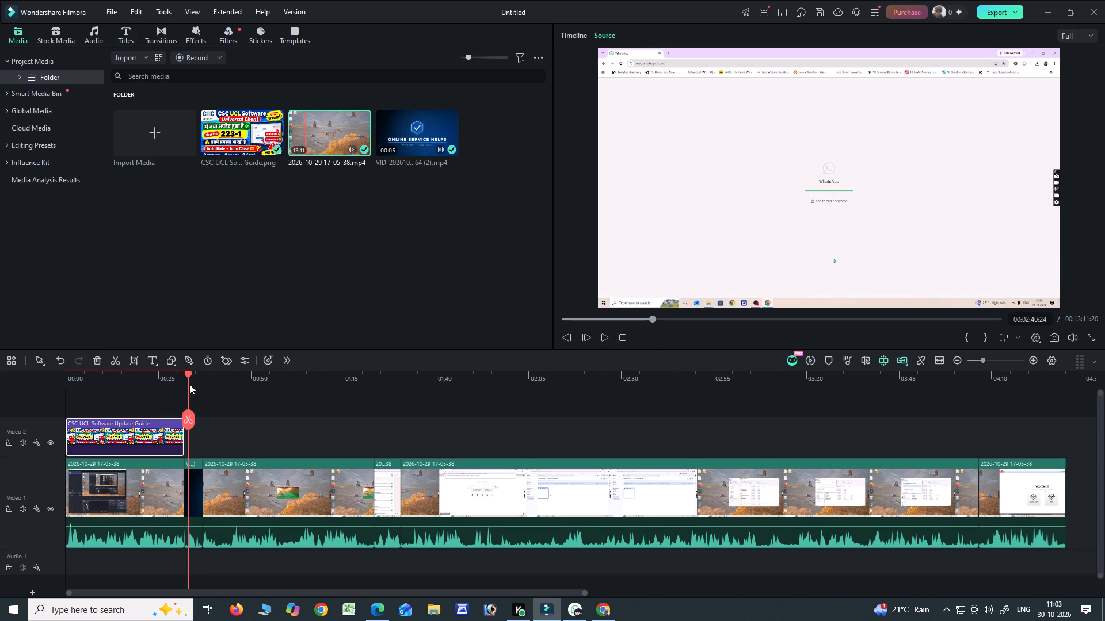
Review the edited timeline from its start at increased playback speed, through the thumbnail, the intro clip and the following recording.
drag(189, 378, 44, 389)
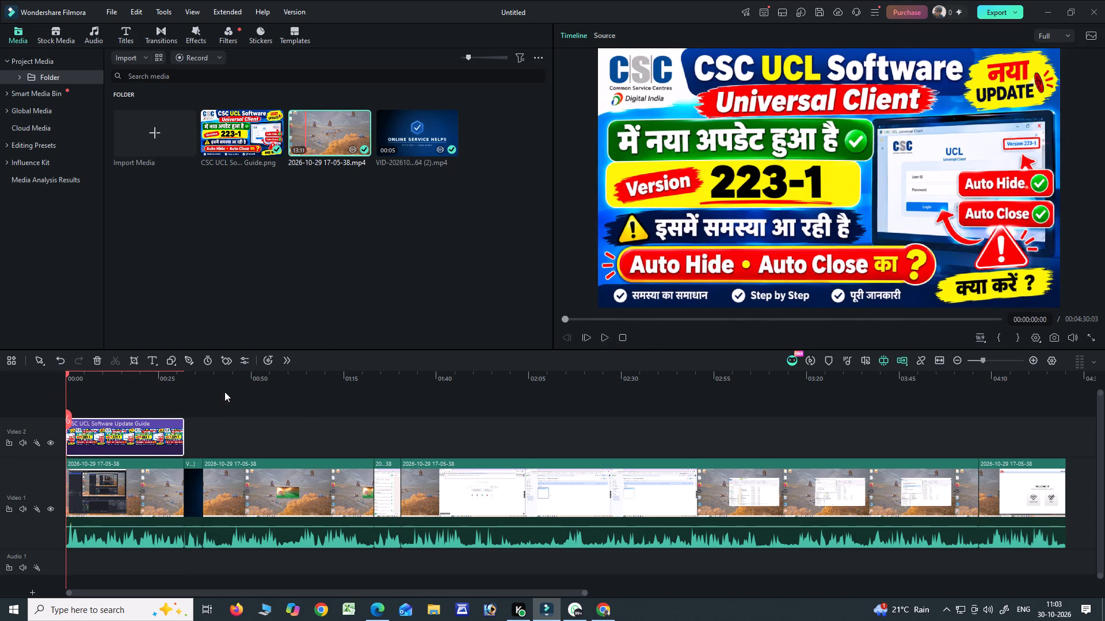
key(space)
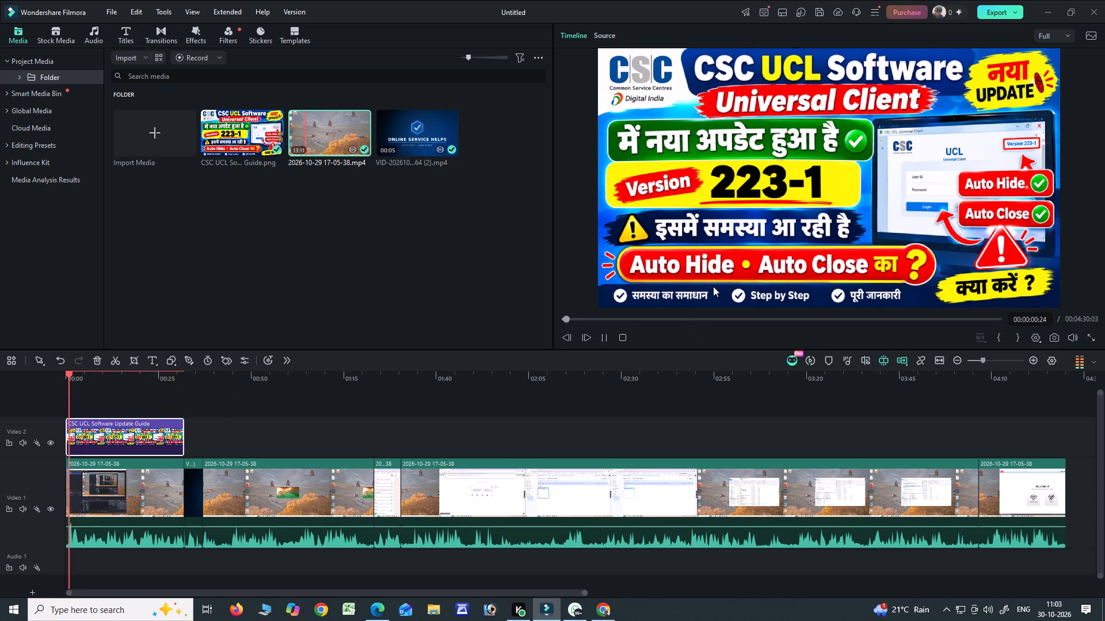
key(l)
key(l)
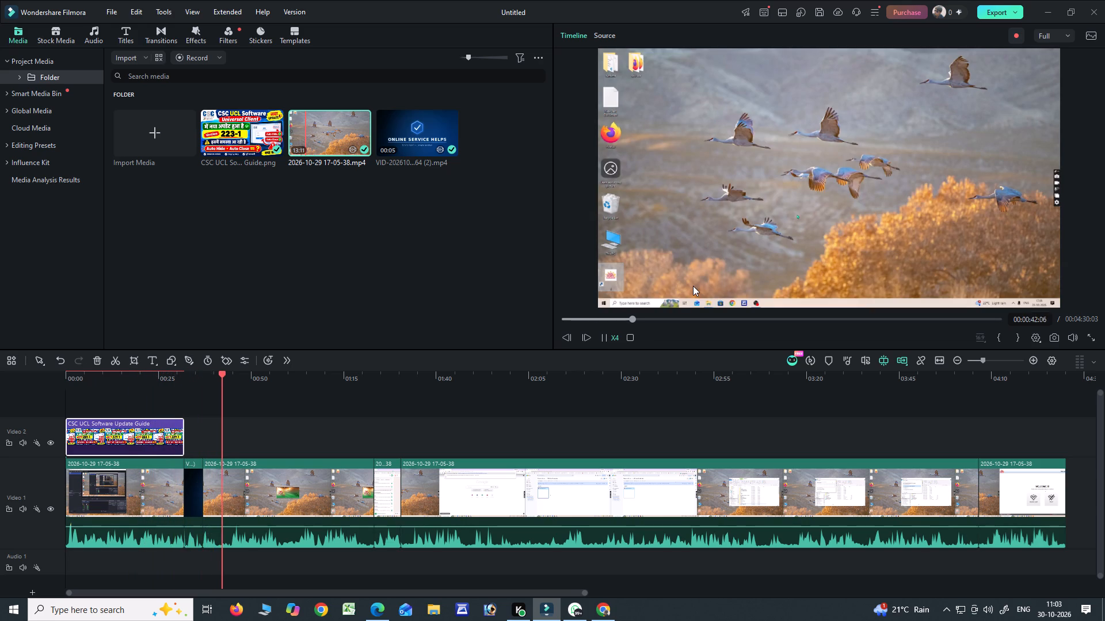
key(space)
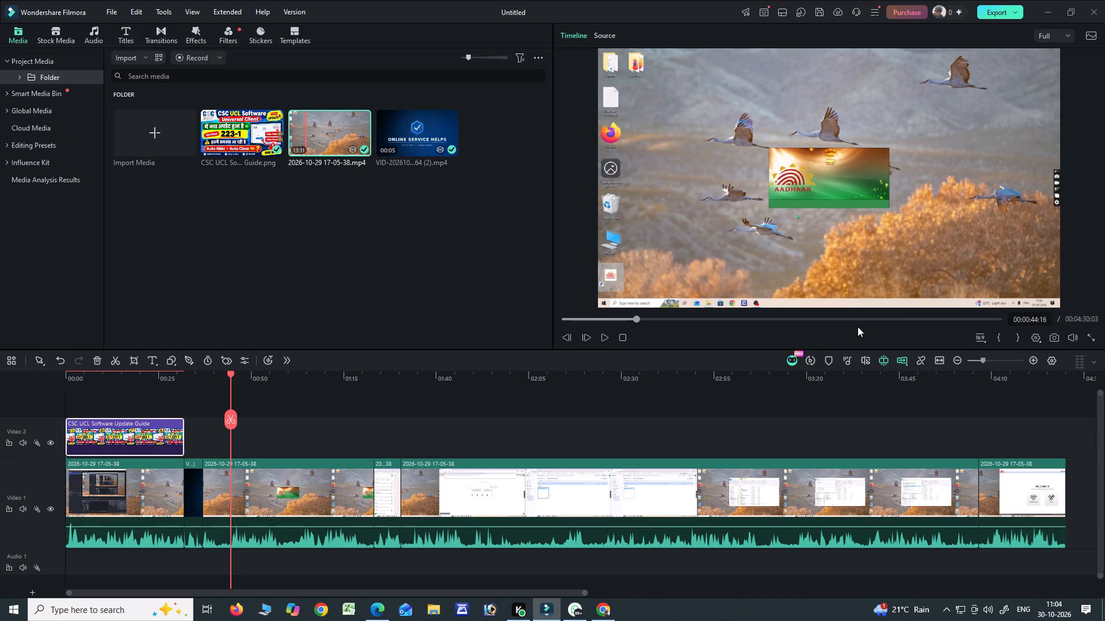
drag(230, 376, 52, 397)
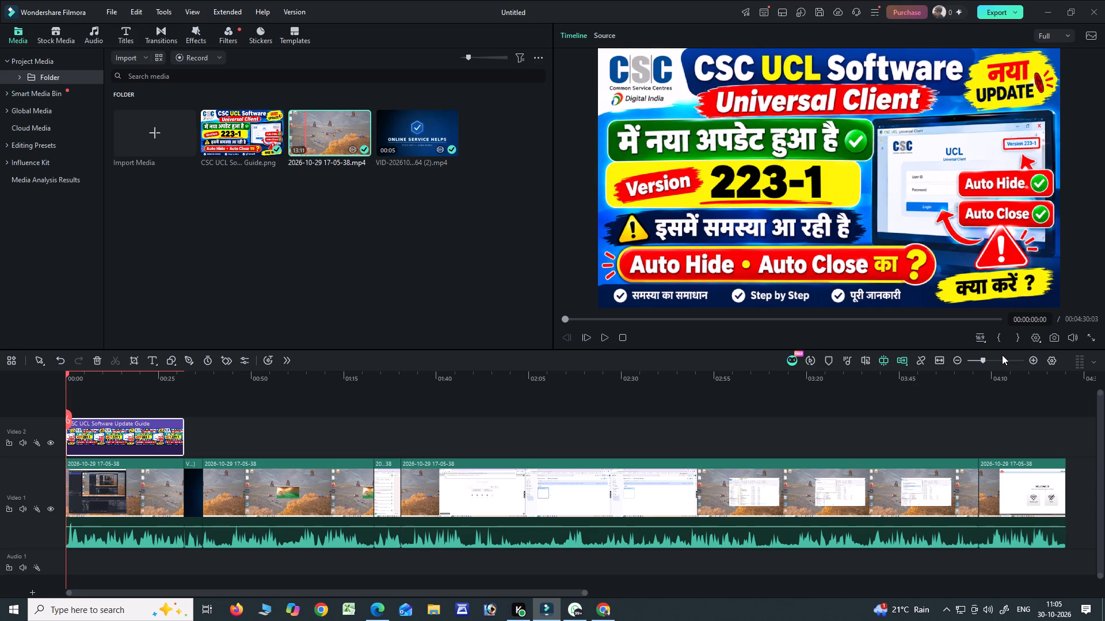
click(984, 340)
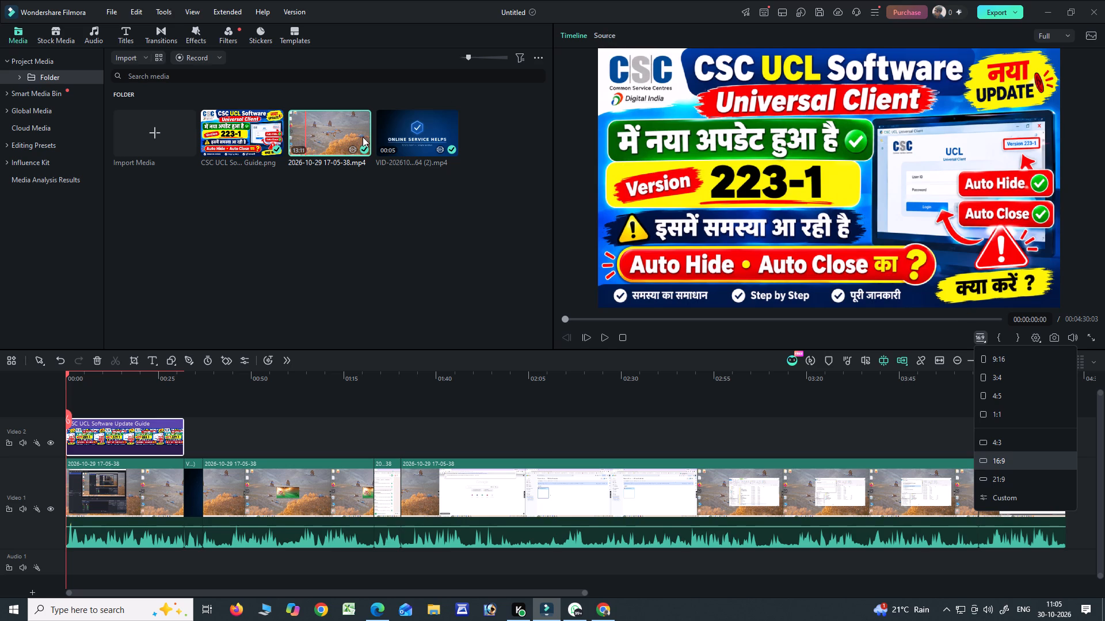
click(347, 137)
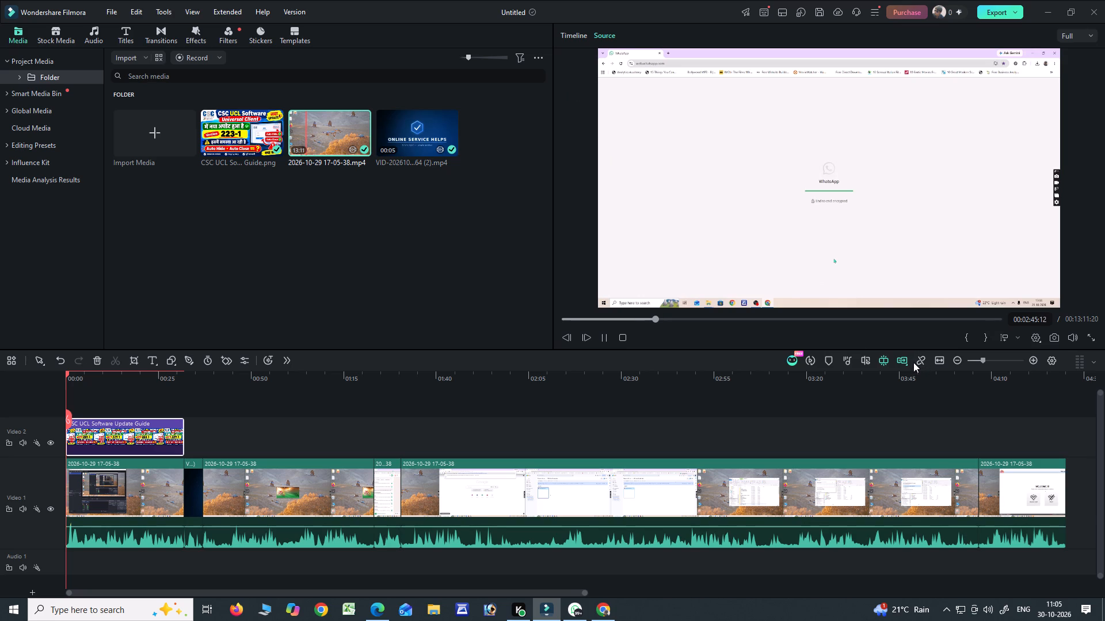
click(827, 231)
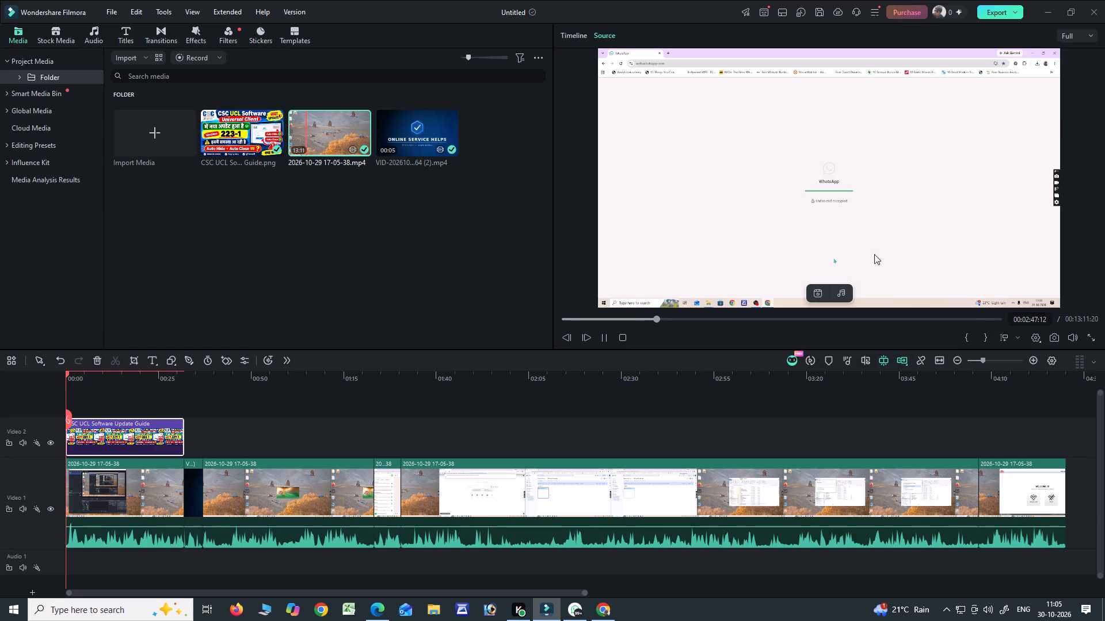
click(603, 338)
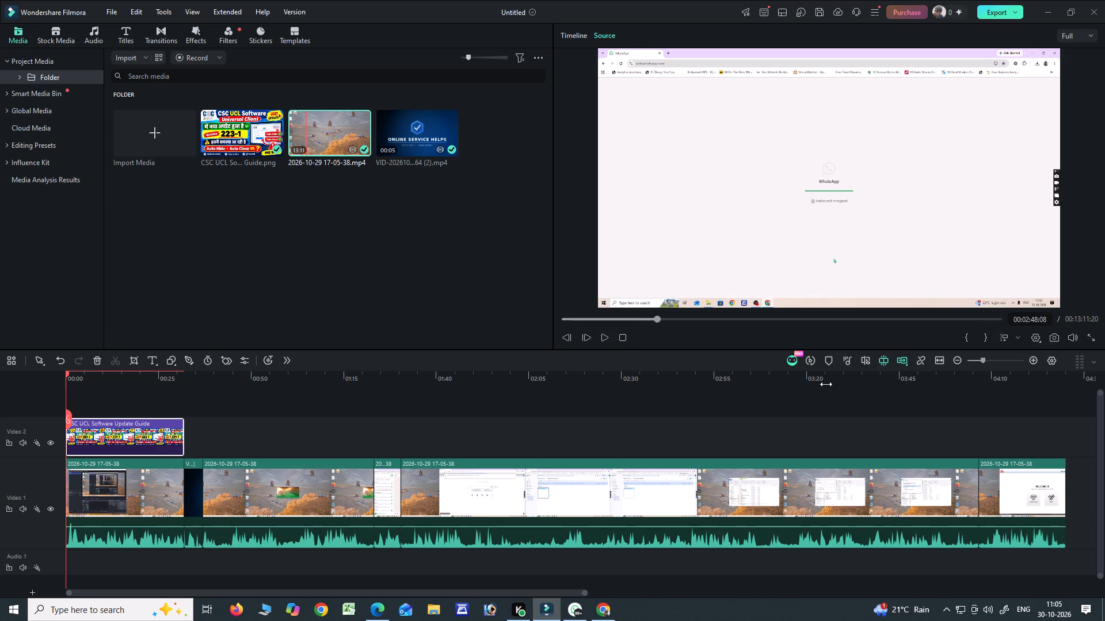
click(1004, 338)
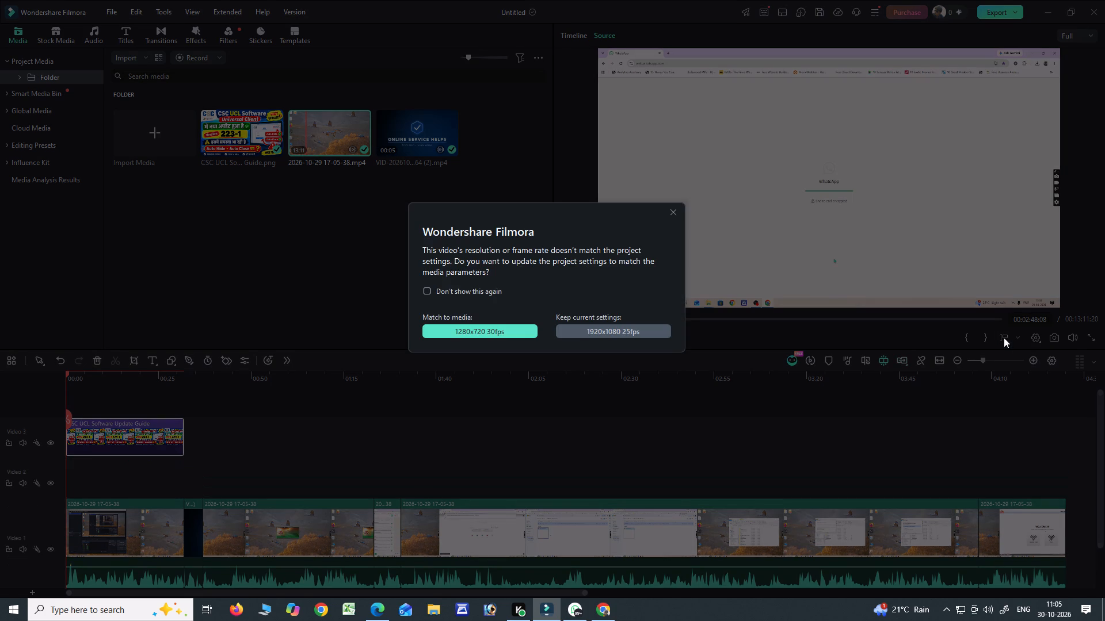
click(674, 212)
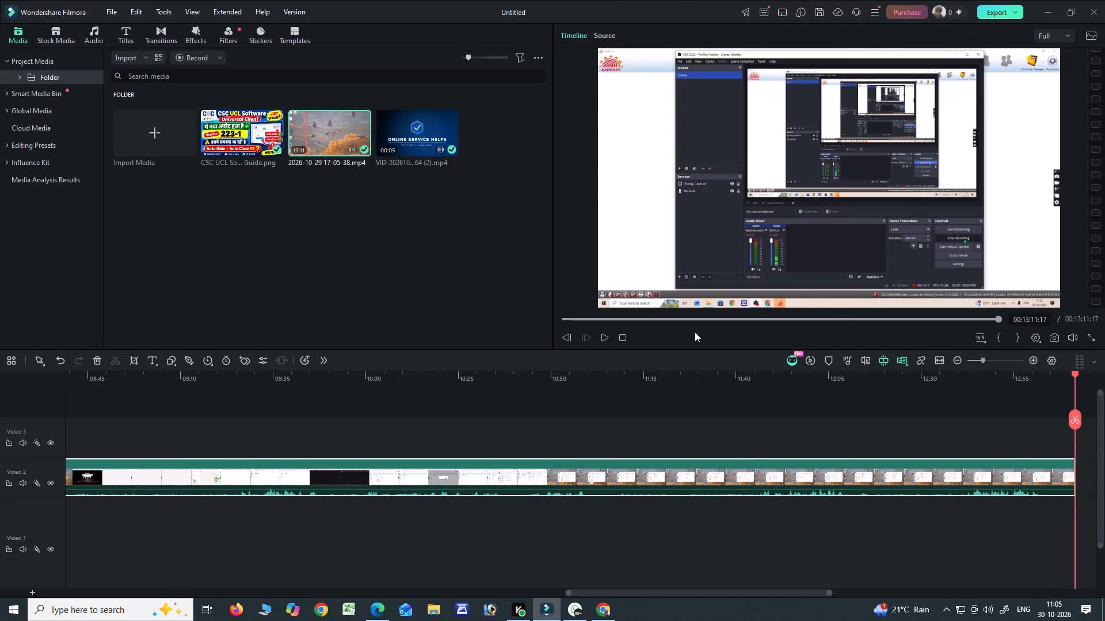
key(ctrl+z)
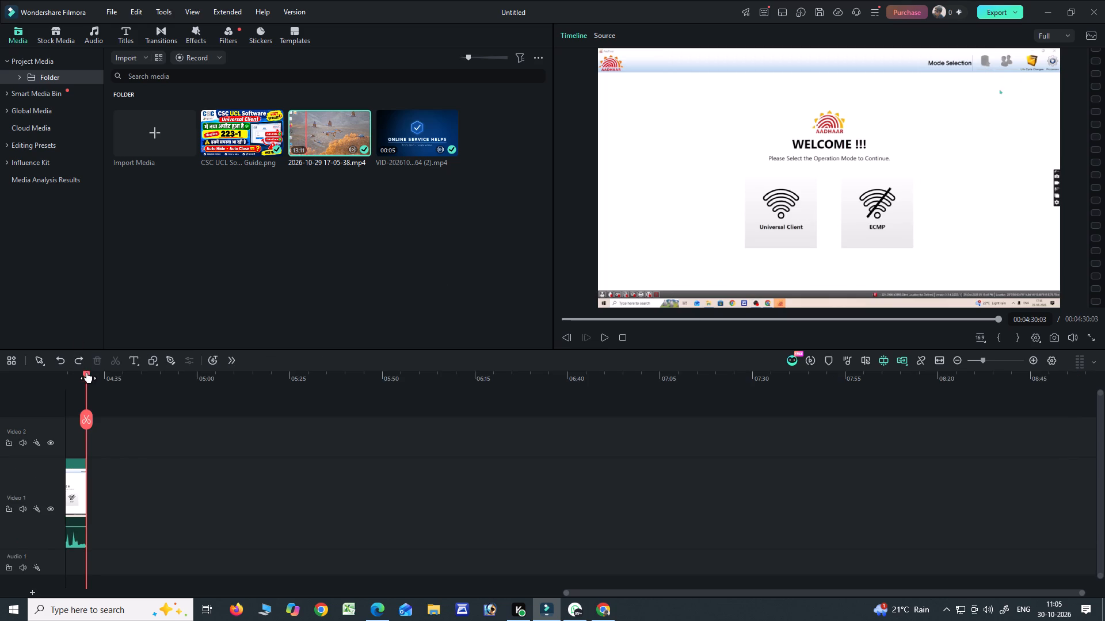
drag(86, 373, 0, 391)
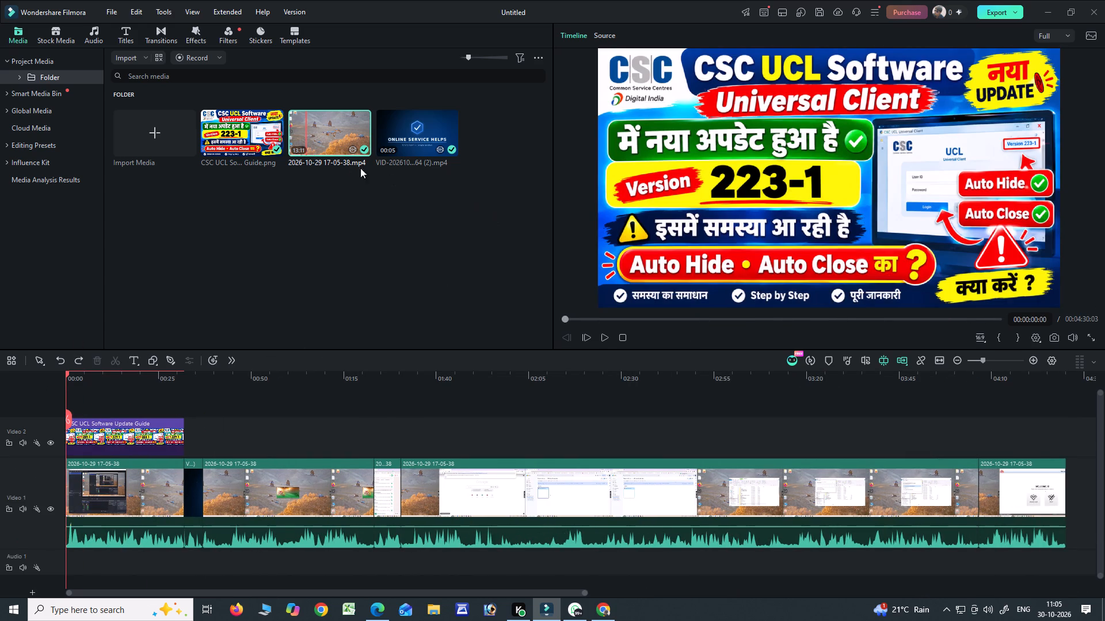
click(321, 140)
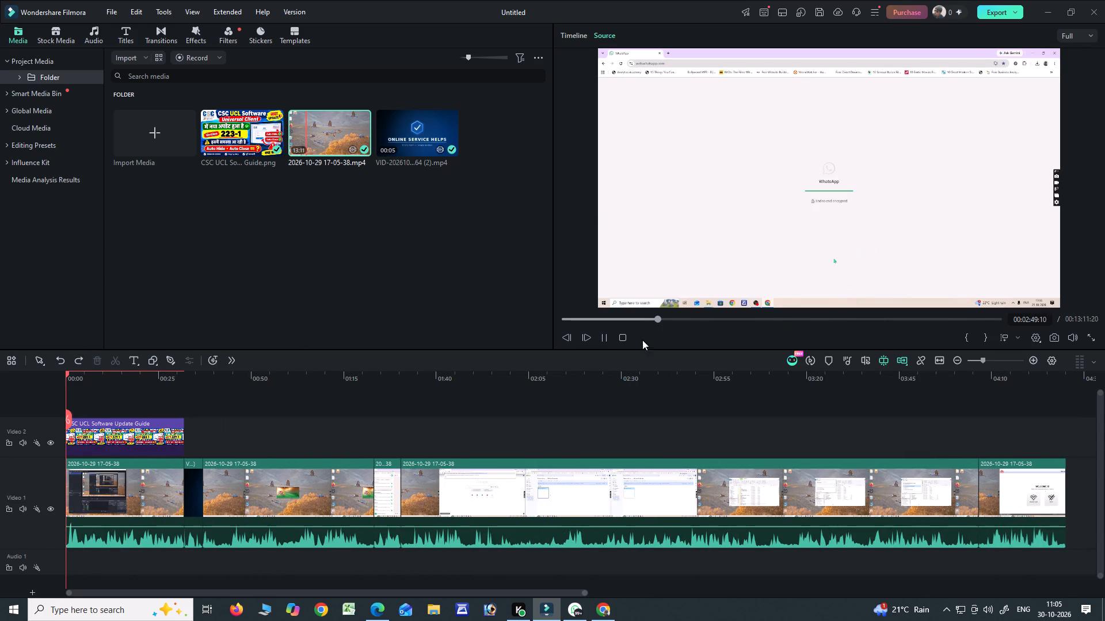
click(607, 339)
click(1018, 338)
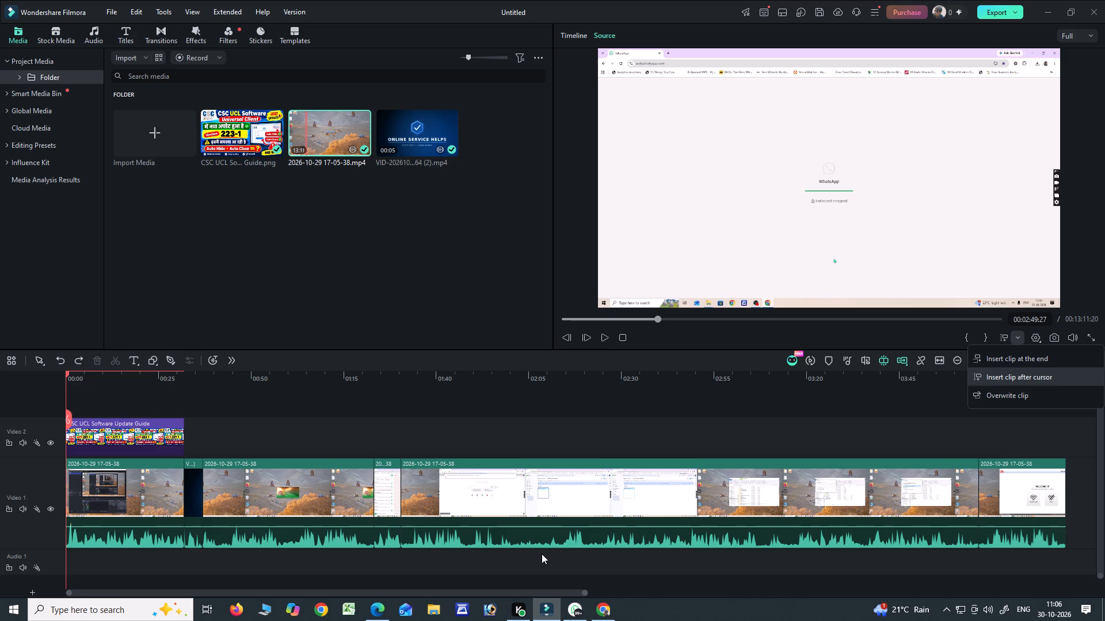
Undo the thumbnail extension on Video 2, the intro clip insertion and the split at 00:00:32:00 on Video 1.
key(ctrl+z)
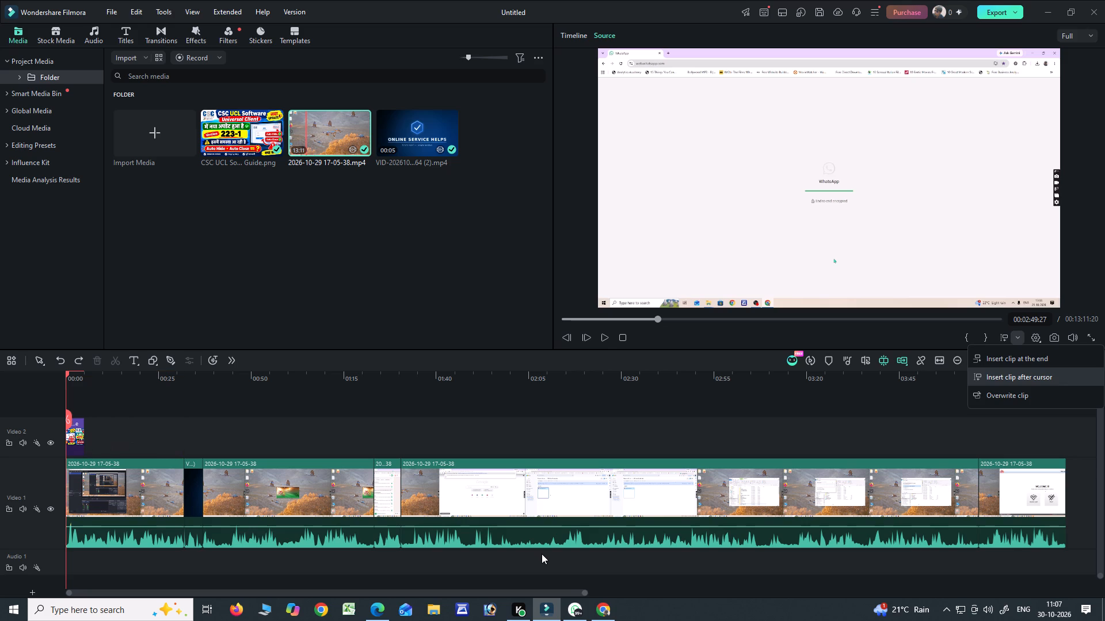
key(ctrl+z)
key(ctrl+z)
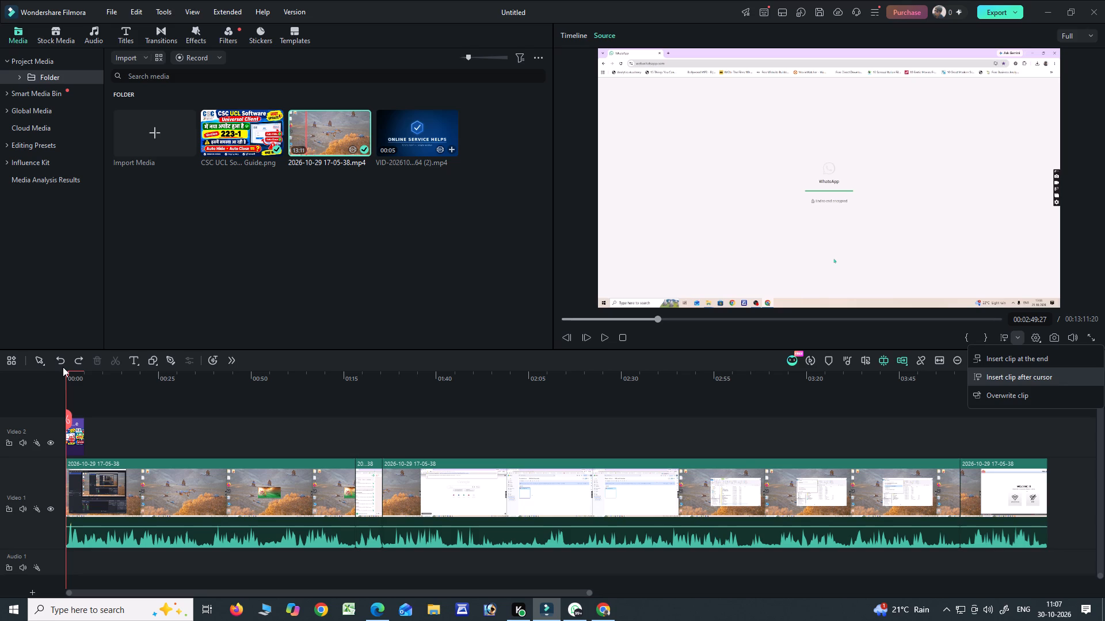
Play the recording around the 30-second mark and position the playhead frame by frame at 00:00:30:01.
drag(66, 373, 159, 368)
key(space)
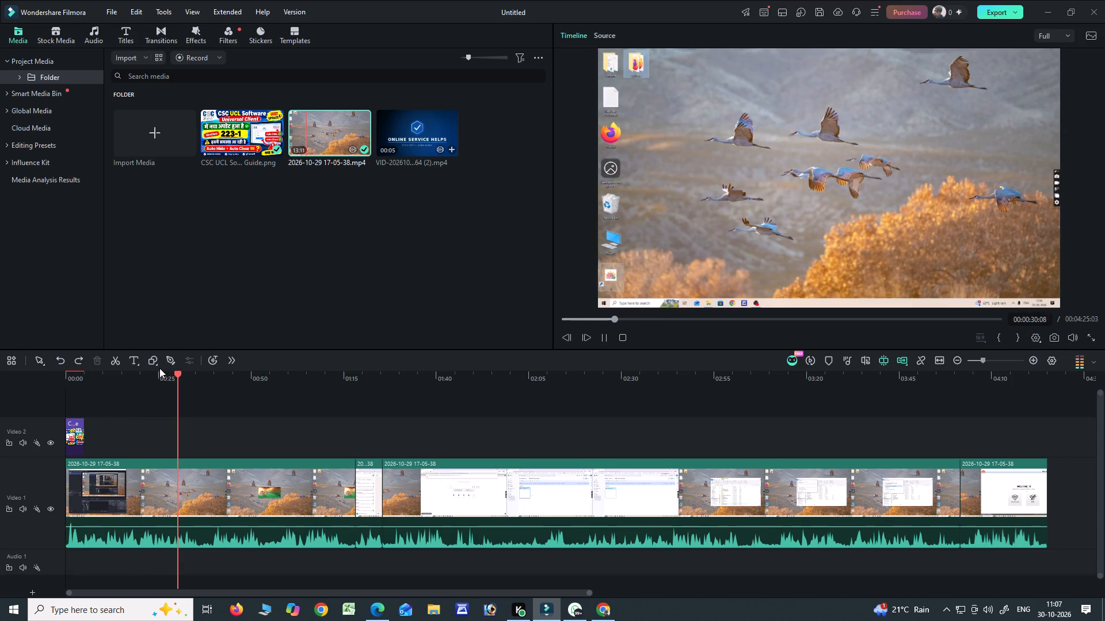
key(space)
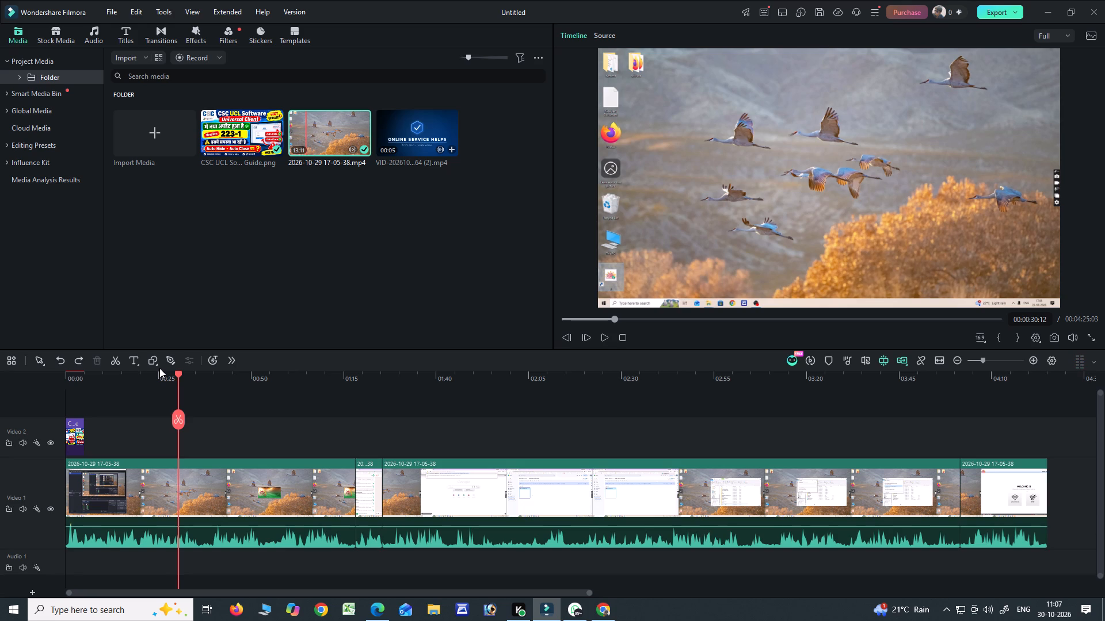
key(Left)
key(Left)
key(Left)
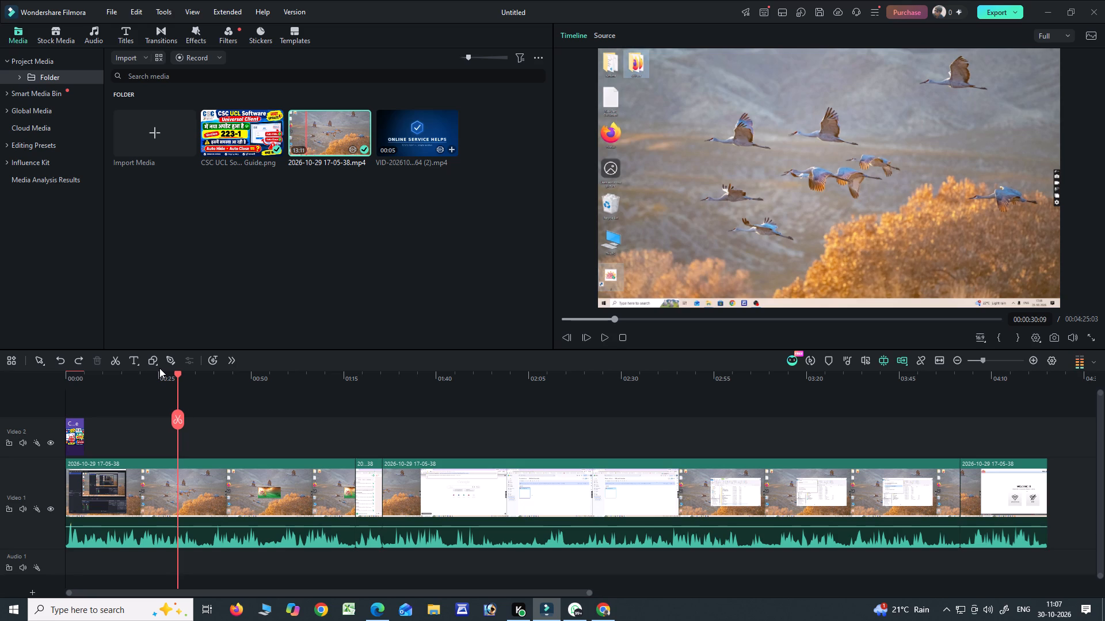
key(Left)
key(Left)
key(Left)
key(Left)
key(Left)
key(Left)
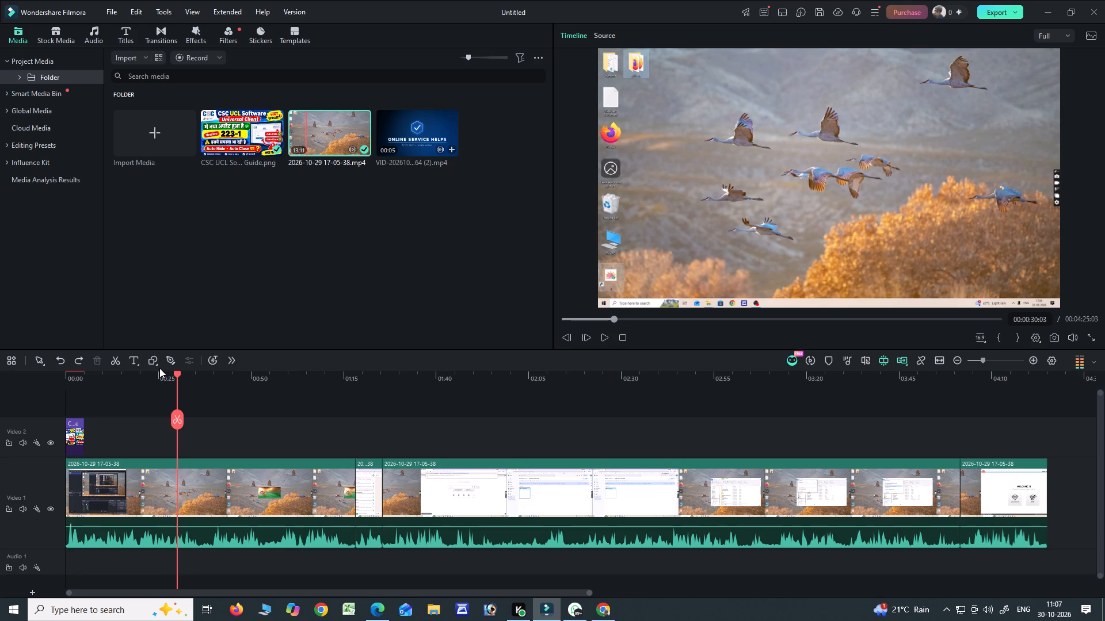
key(Left)
key(Left)
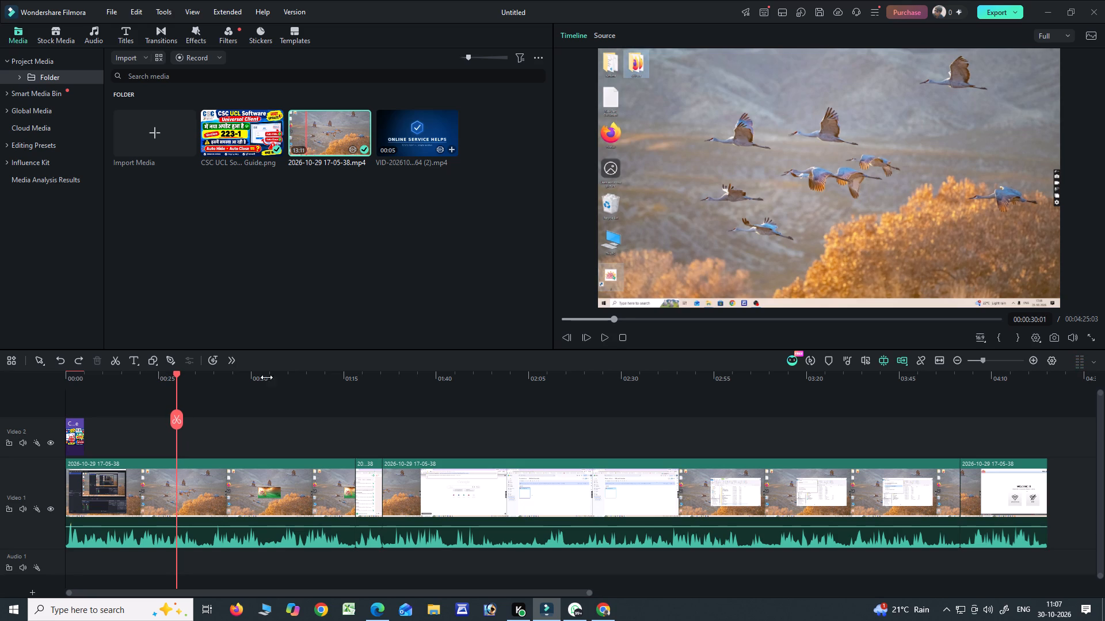
Play and step frame by frame through the recording around 32 seconds, leaving the playhead at 00:00:32:00.
drag(330, 375, 529, 375)
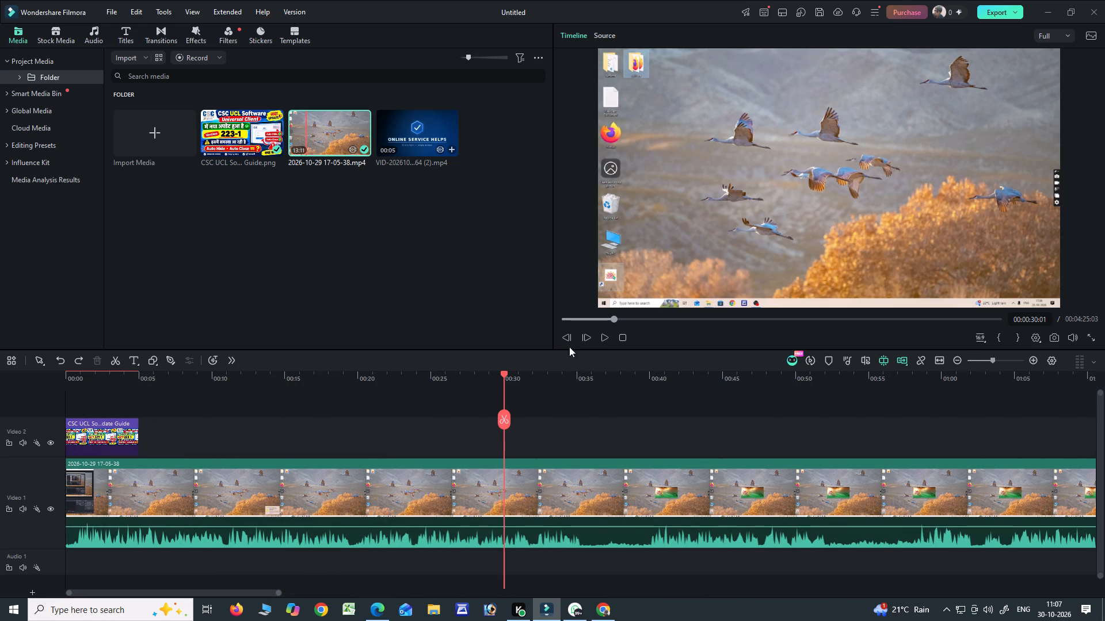
click(601, 338)
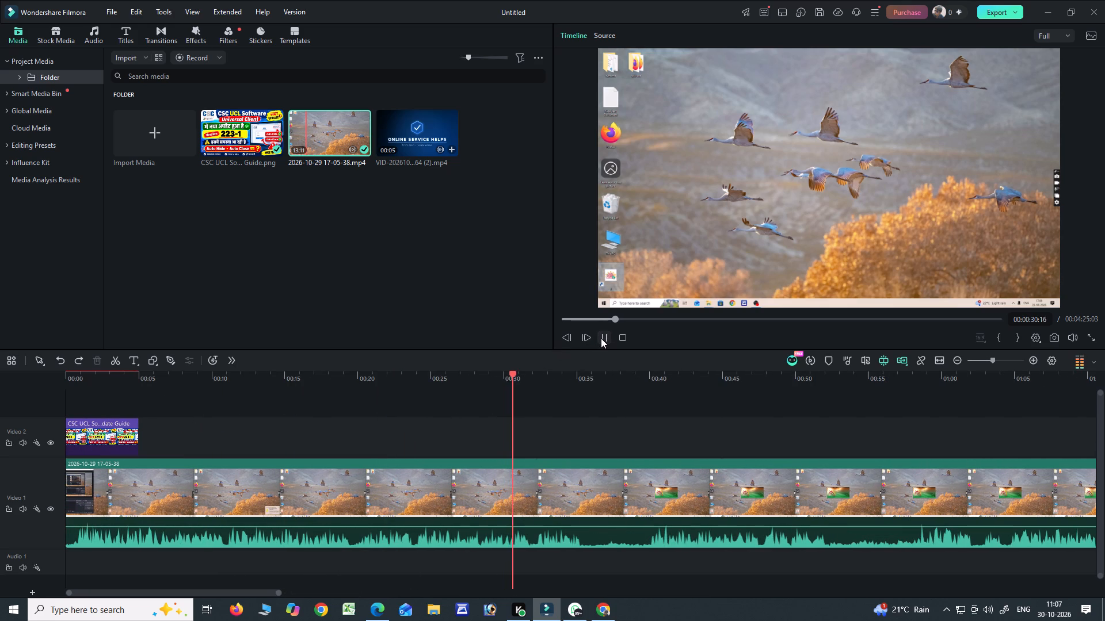
key(Left)
key(Left)
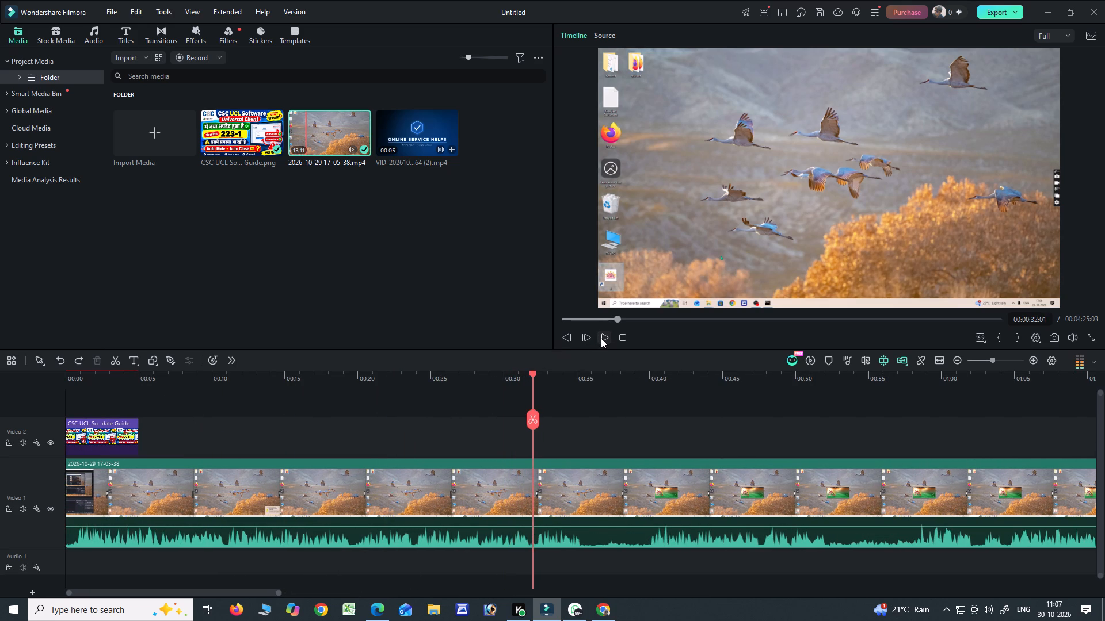
key(Left)
key(Left)
key(Left)
key(Left)
key(Left)
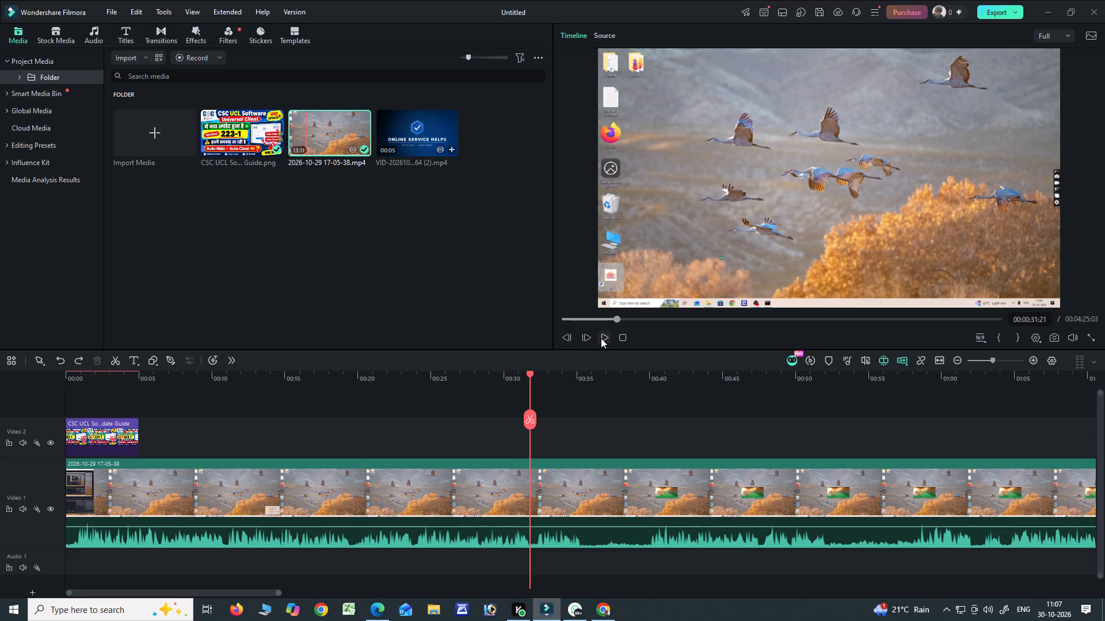
key(space)
key(space)
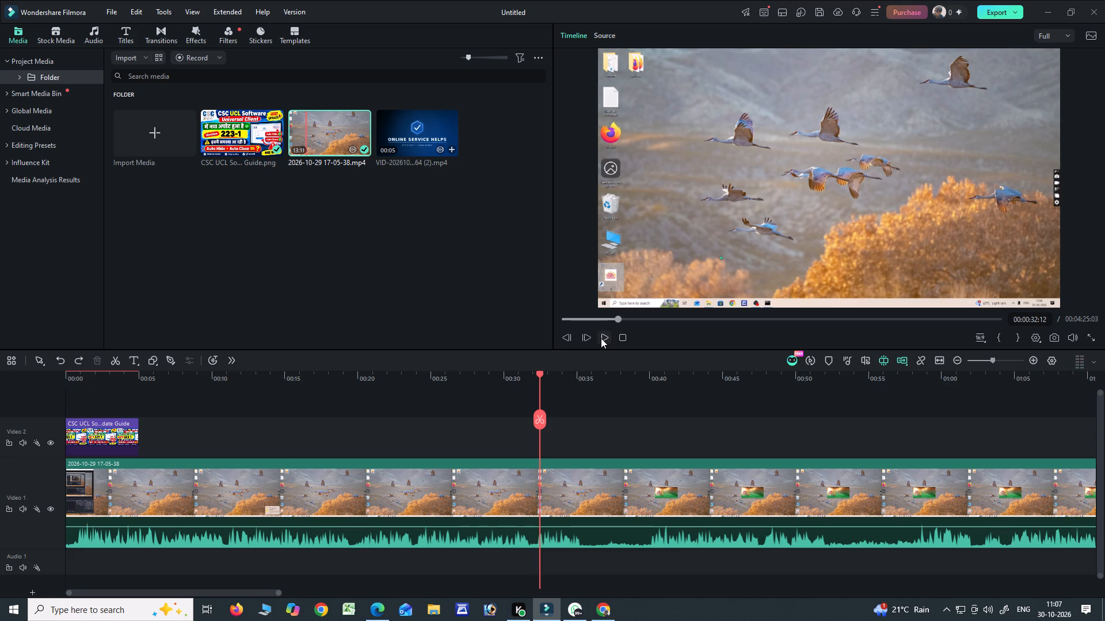
key(Left)
key(Left)
key(Left)
key(Left)
key(Left)
key(Left)
key(Left)
key(Left)
key(Left)
key(Left)
key(Left)
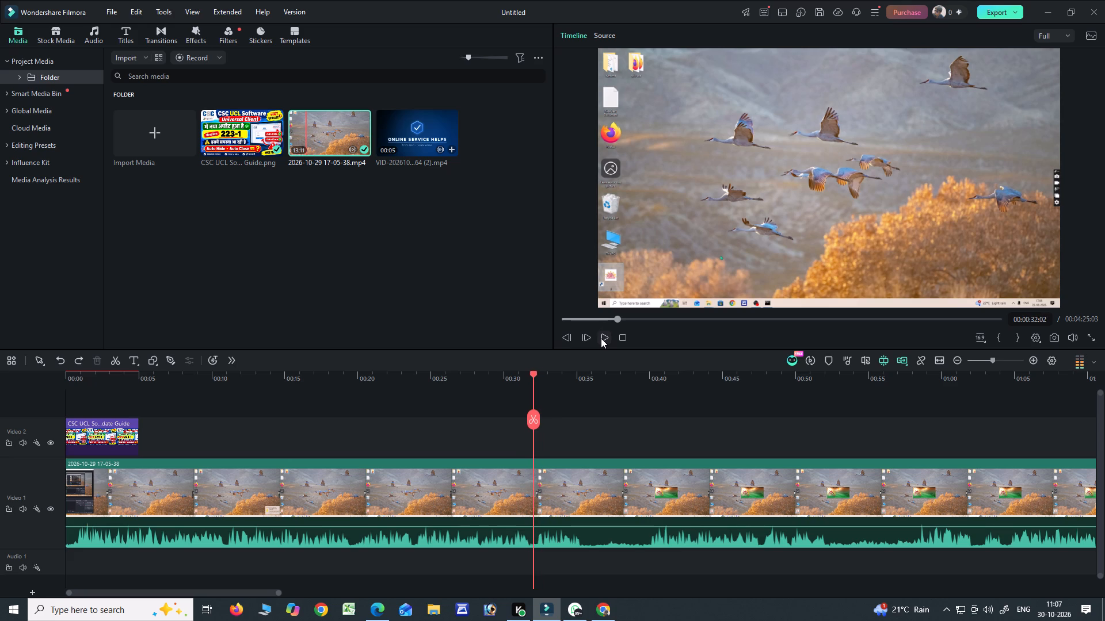
key(Left)
key(Left)
key(Left)
key(Left)
key(Left)
key(Left)
key(Left)
key(Left)
key(Left)
key(Left)
key(Left)
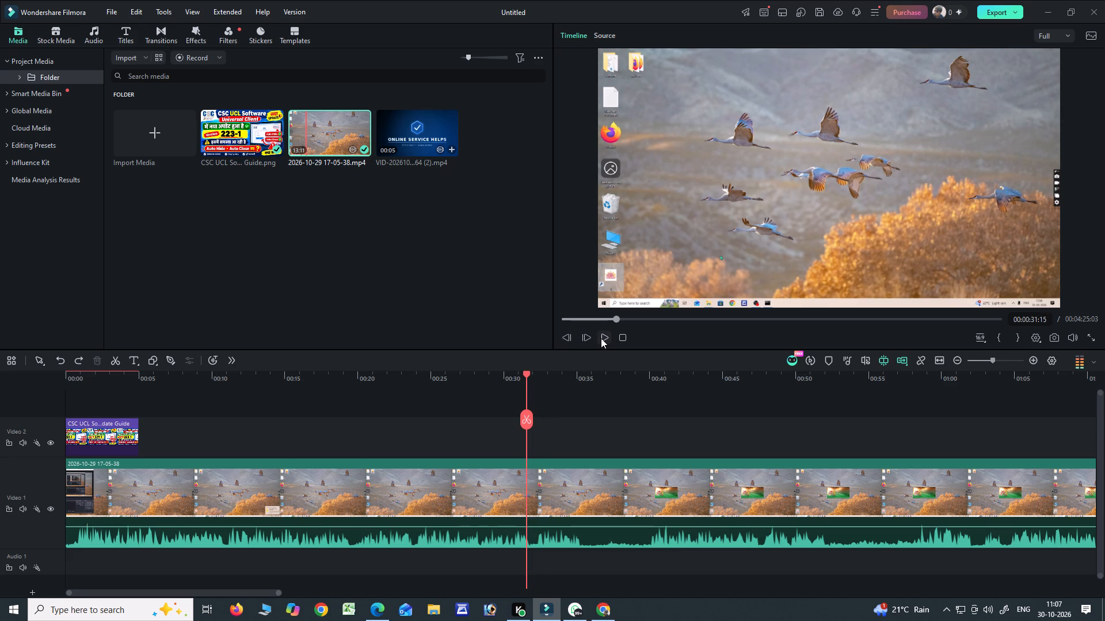
key(Left)
key(Left)
key(space)
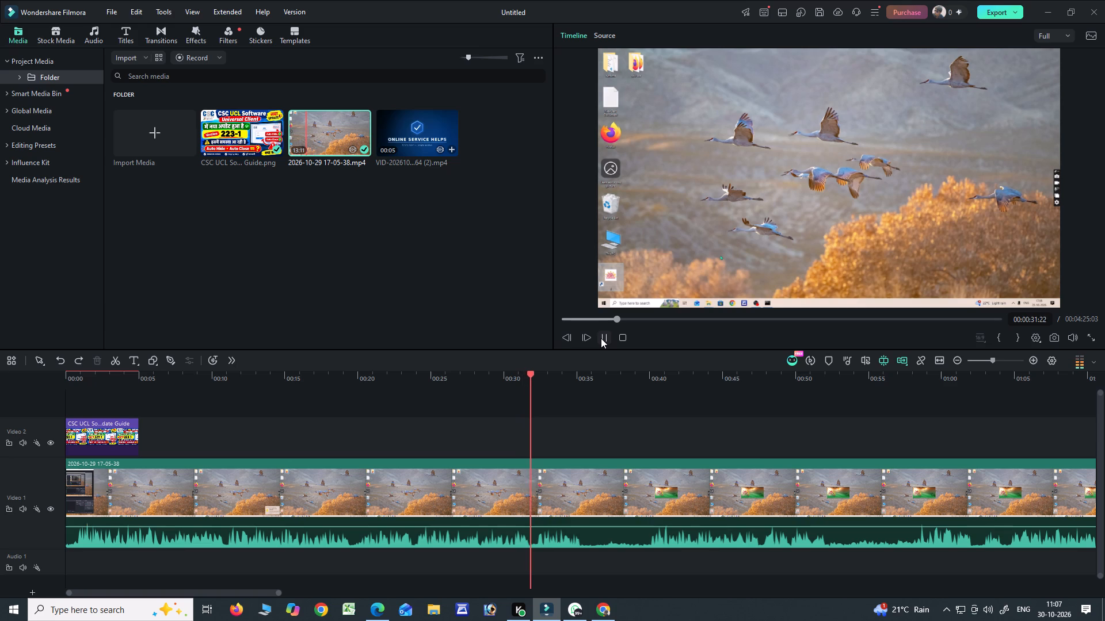
key(space)
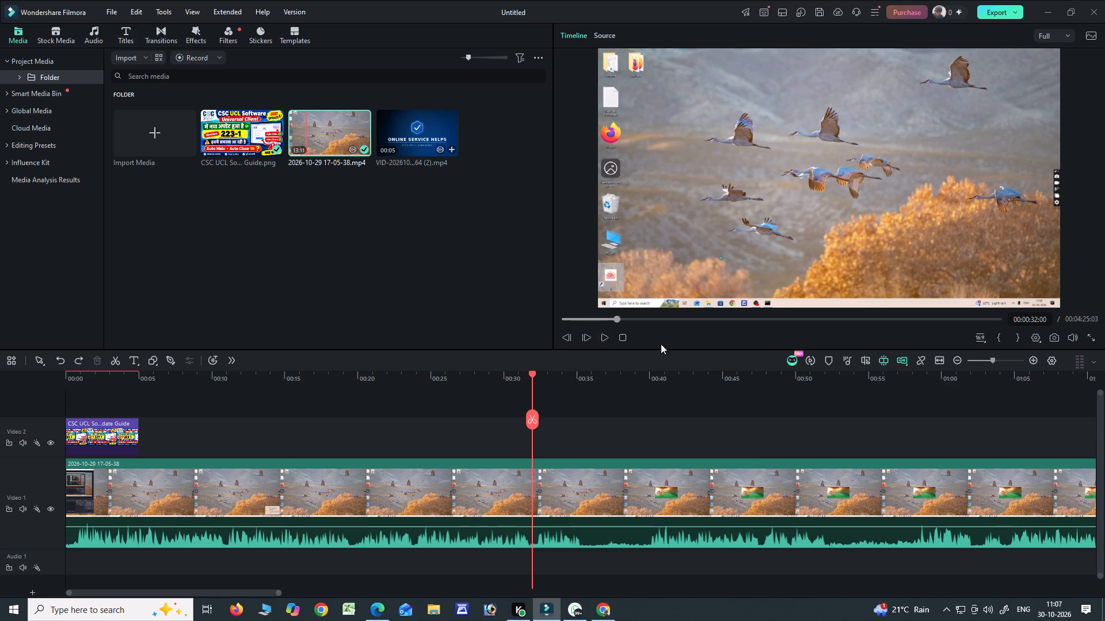
Insert the Online Service Helps clip at 00:00:32:00 on Video 2, keeping the project settings at 1920x1080 25fps.
click(411, 140)
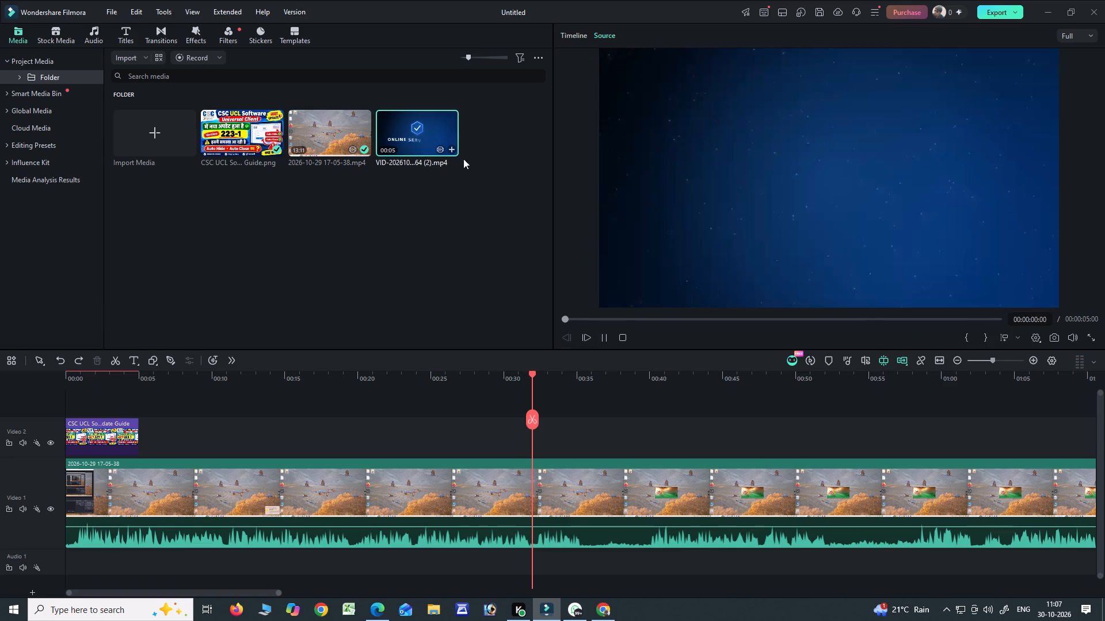
click(608, 339)
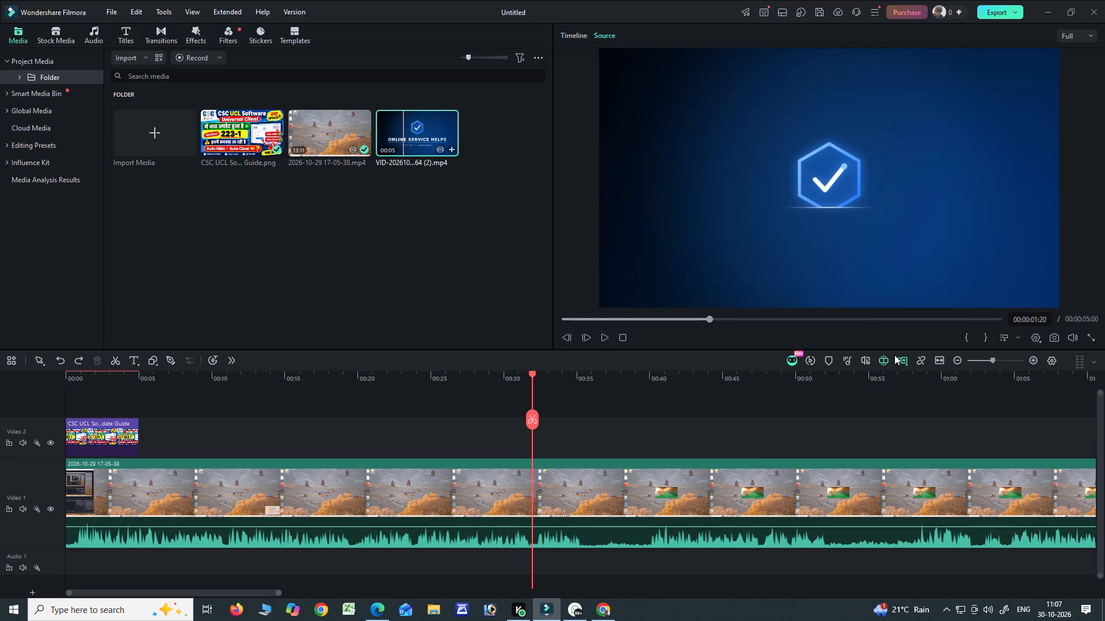
click(1016, 340)
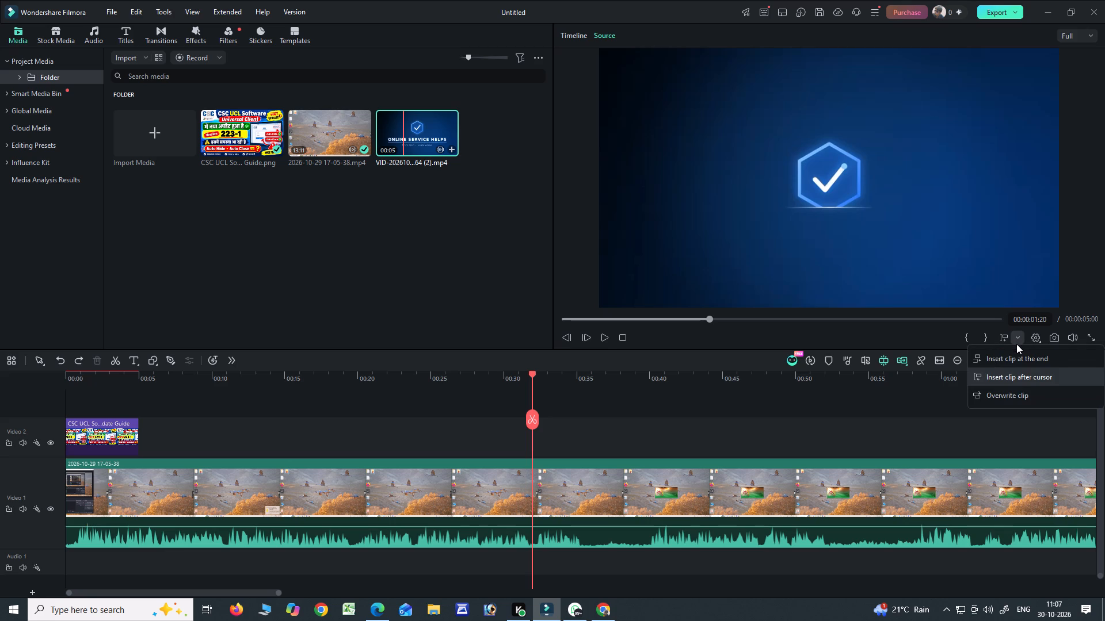
click(1008, 380)
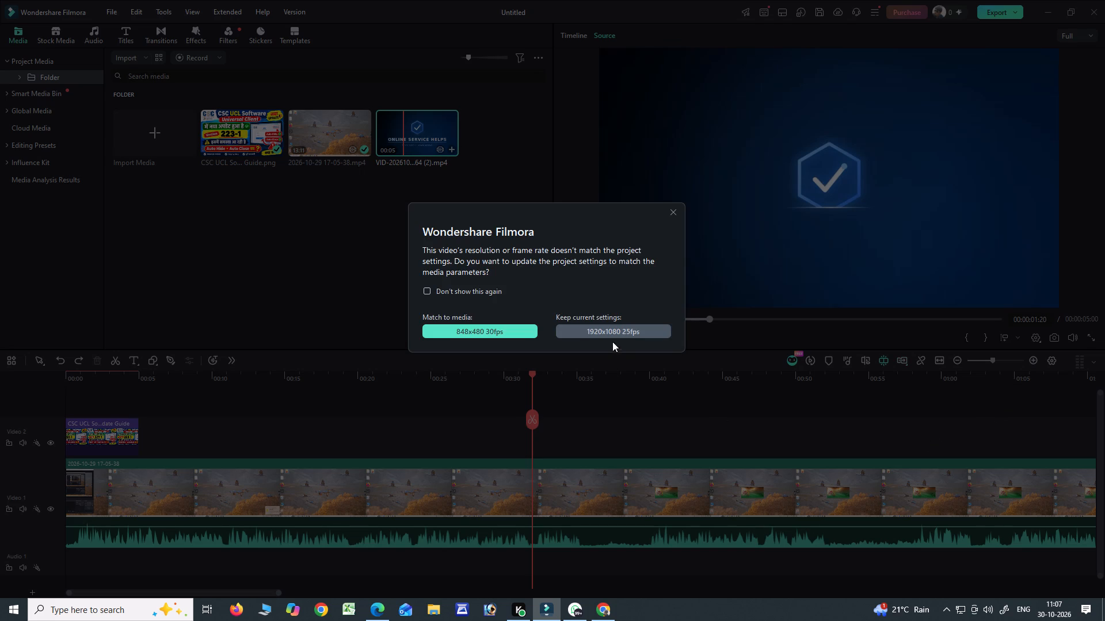
click(612, 337)
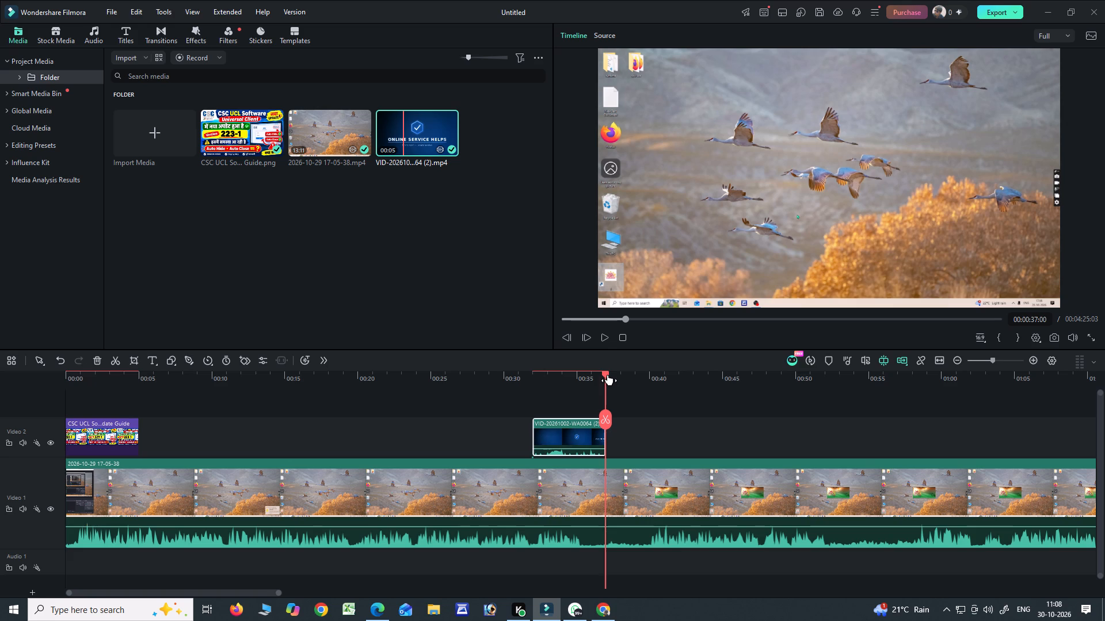
Play the timeline from before the Online Service Helps intro to past its end, and scrub back over it to check its placement.
drag(608, 375, 481, 379)
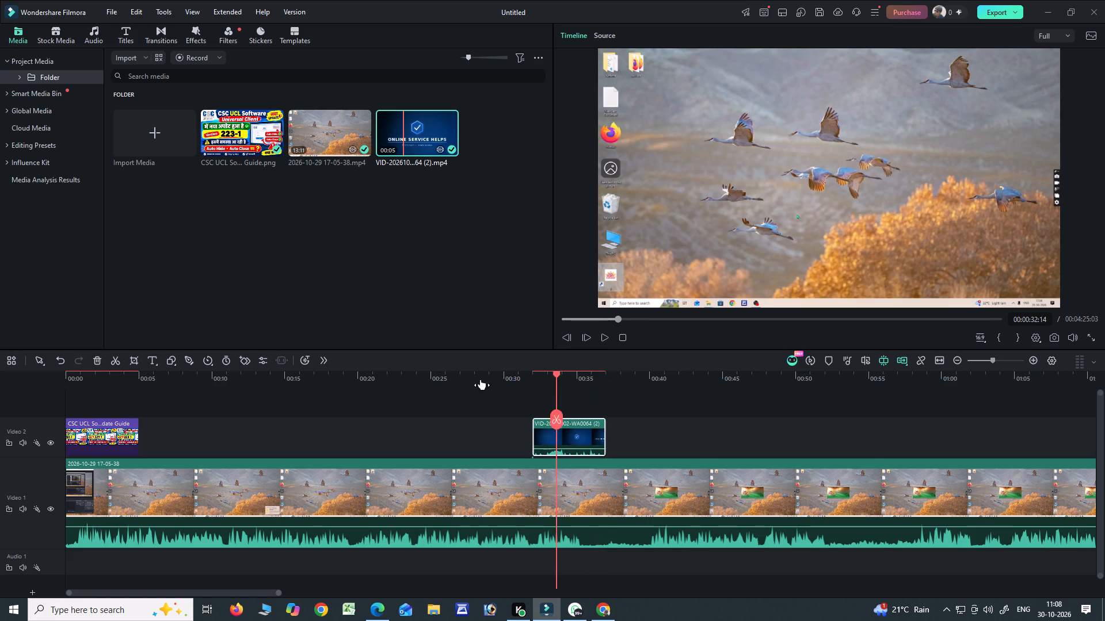
drag(481, 379, 478, 382)
key(space)
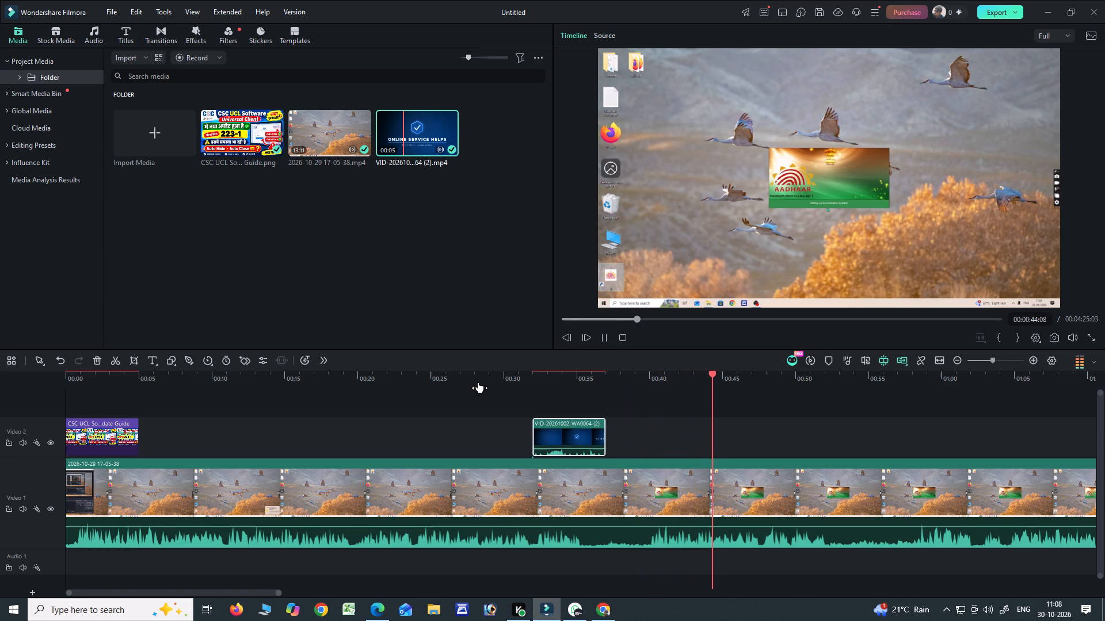
key(space)
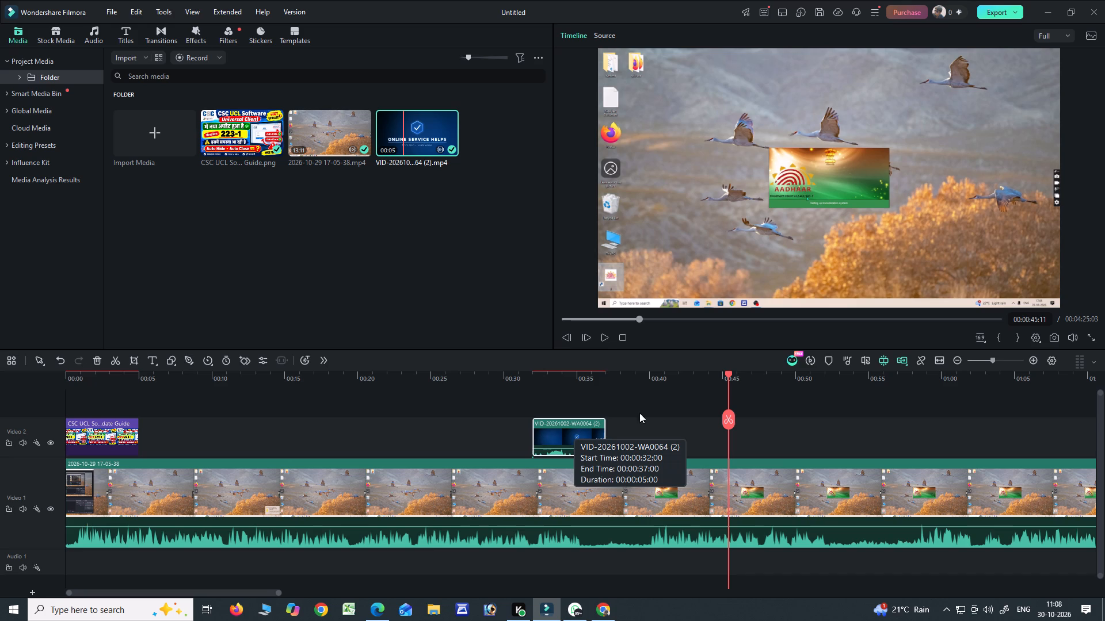
drag(731, 374, 547, 391)
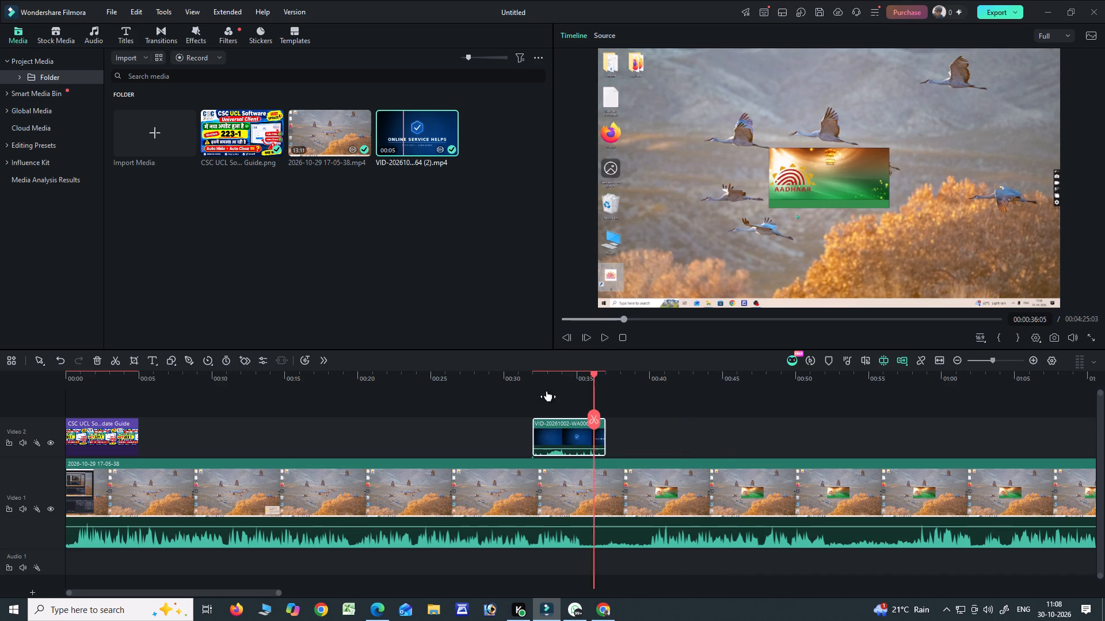
Return the playhead to 00:00:32:00 and delete the Online Service Helps clip from Video 2.
drag(547, 391, 531, 392)
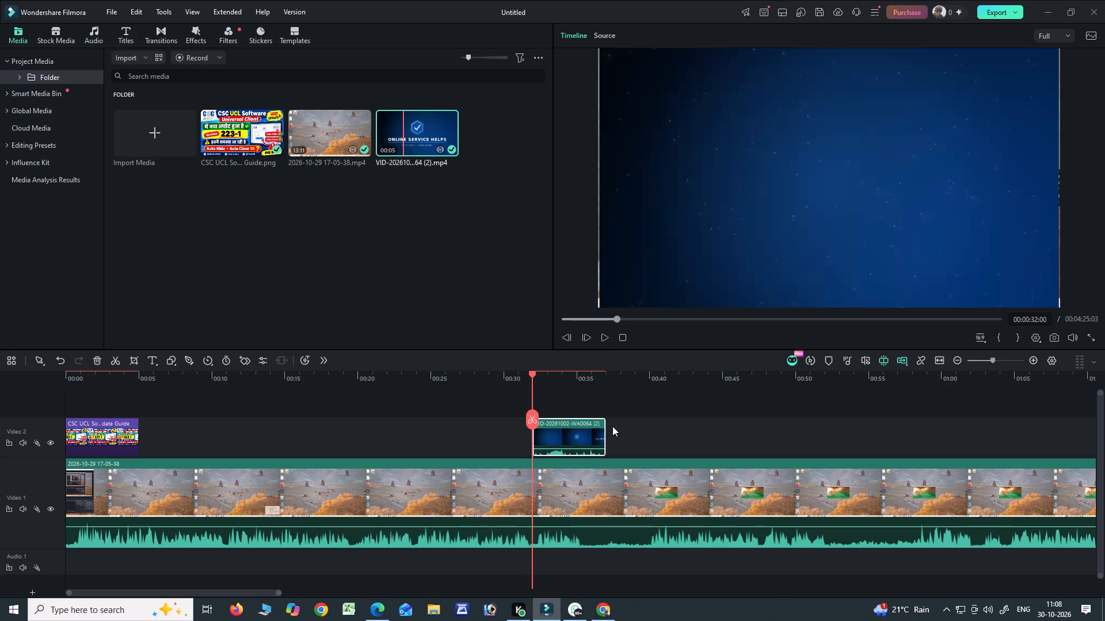
click(580, 429)
click(580, 429)
click(93, 361)
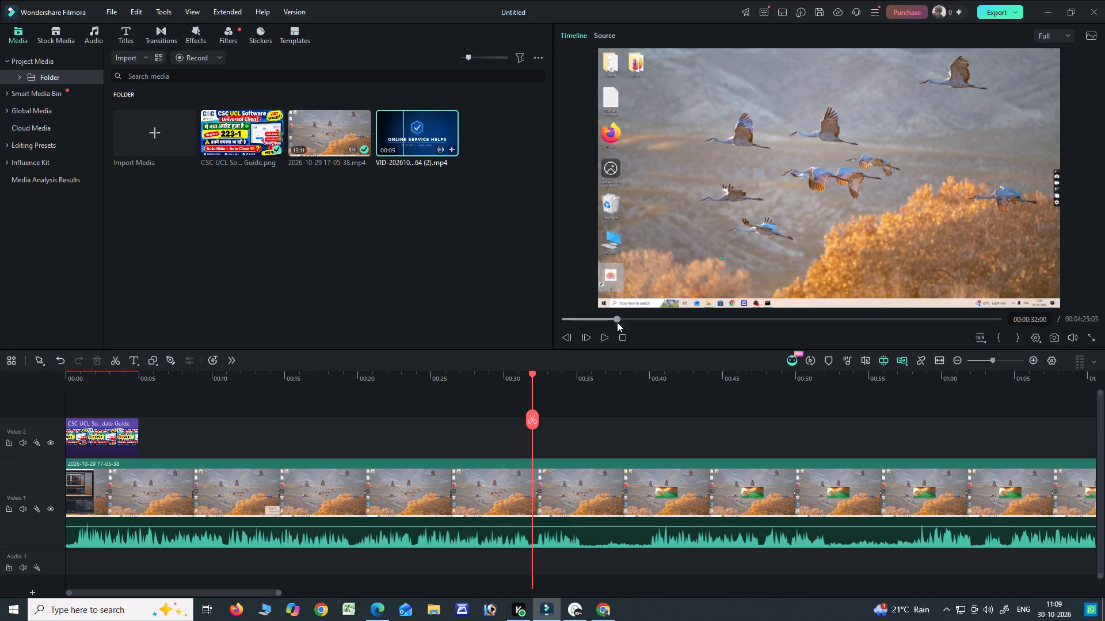
Preview the Online Service Helps source clip, pause it at 00:00:03:11, and open the choices for inserting it into the timeline.
click(417, 123)
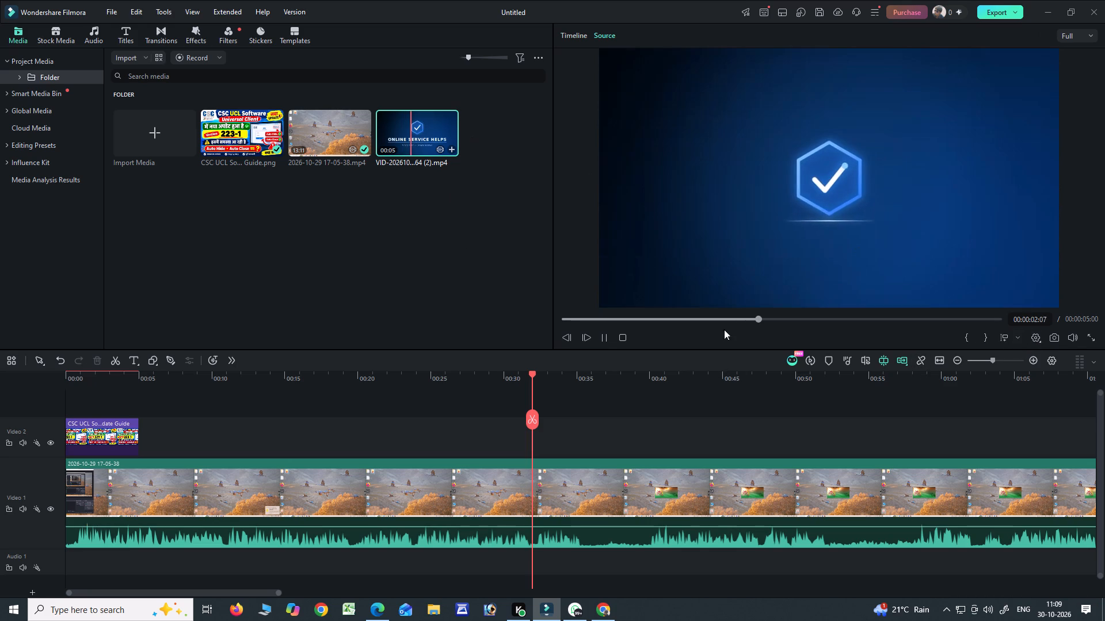
click(607, 341)
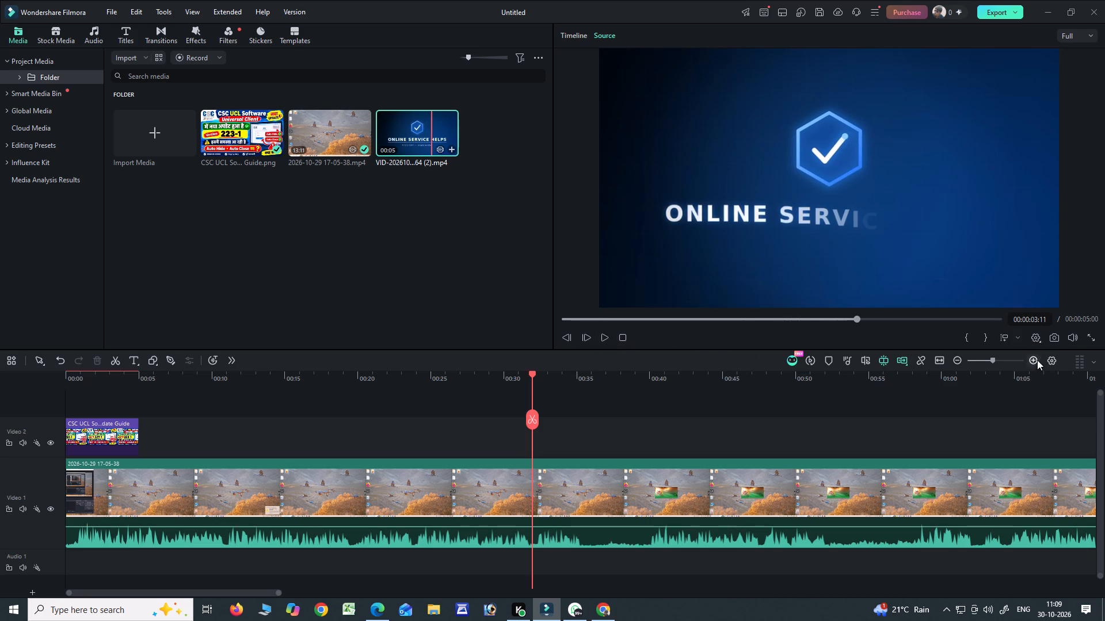
click(1019, 338)
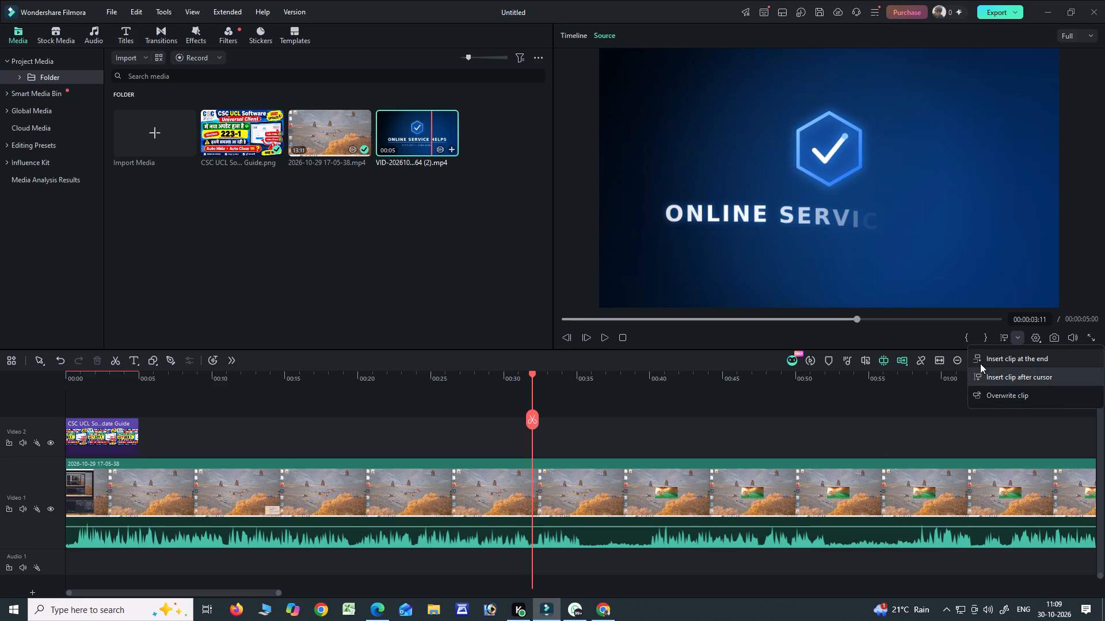
Place the Online Service Helps clip at the 32-second playhead using Overwrite, matching the project settings to the media at 848x480 30fps.
click(998, 399)
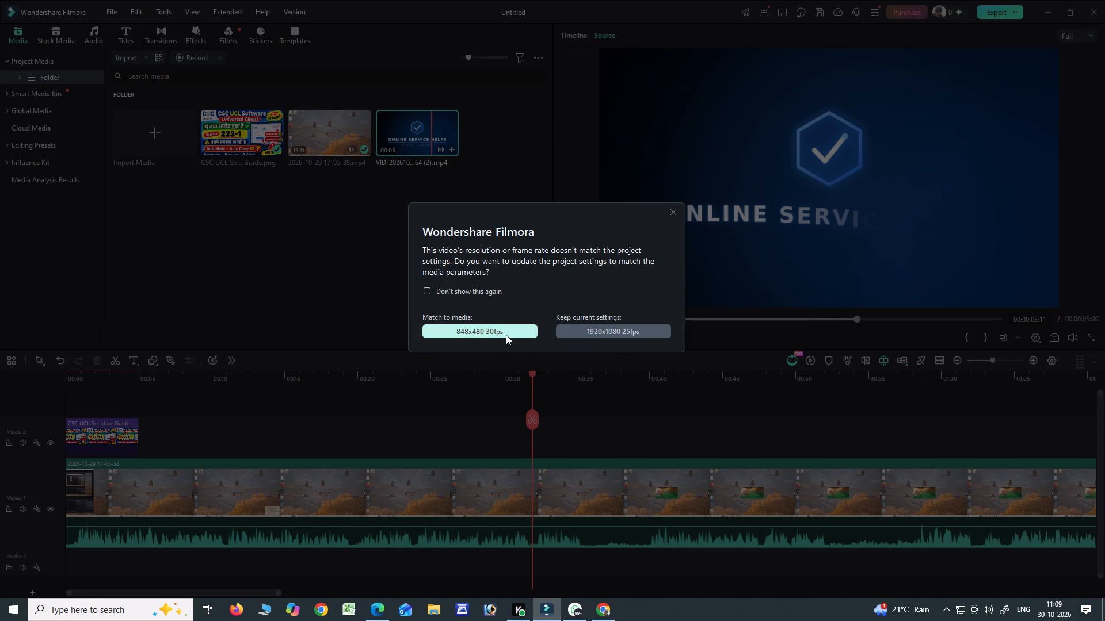
click(502, 332)
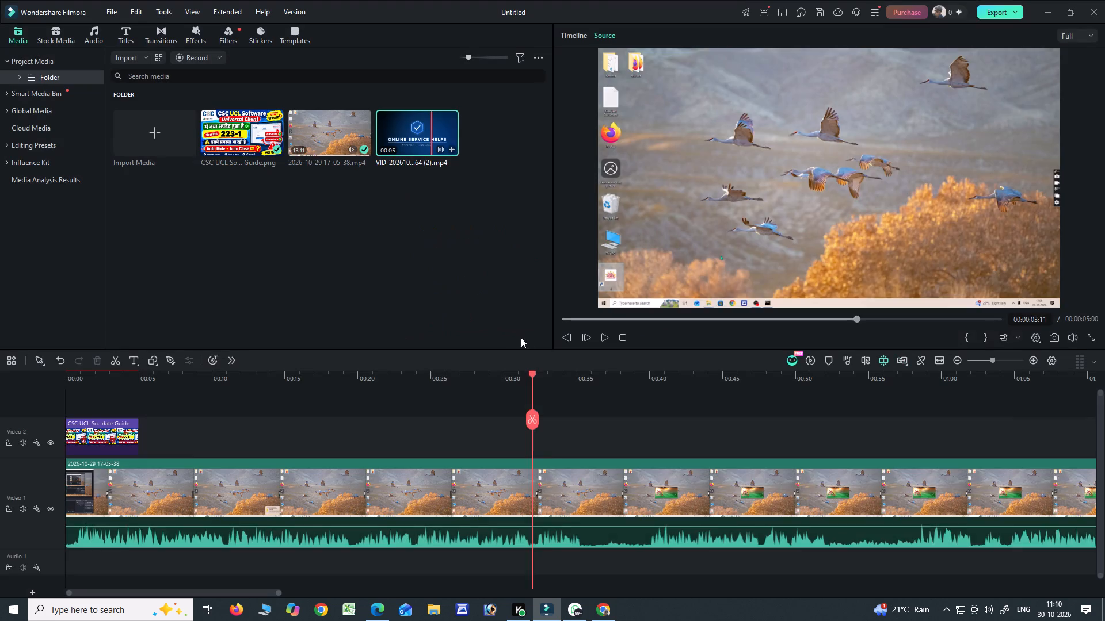